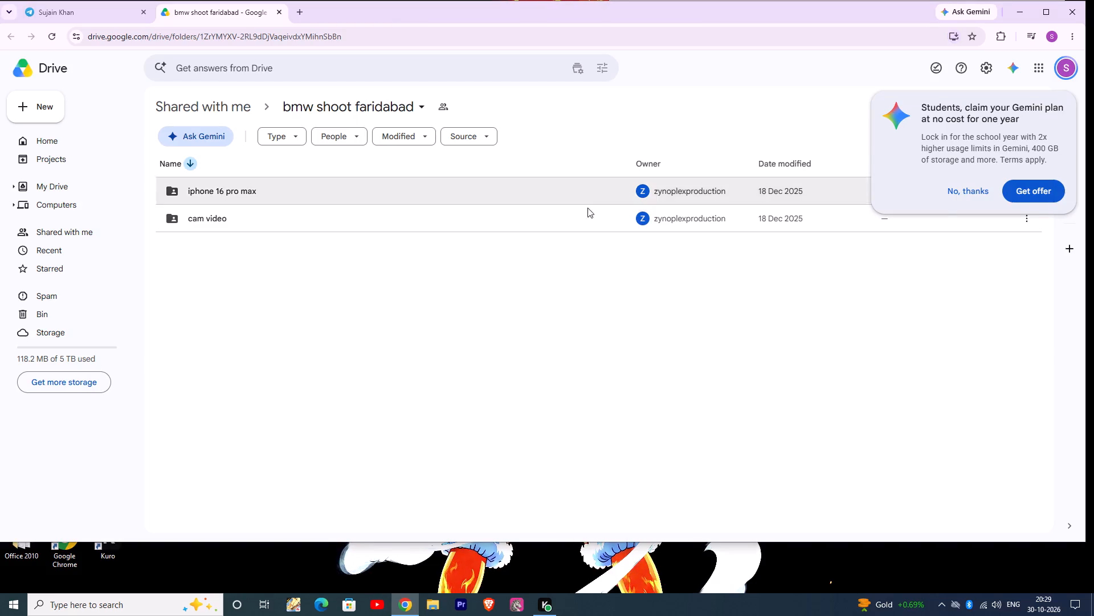
Dismiss the Gemini student offer and open the "cam video" folder inside the shared "bmw shoot faridabad" folder.
left_click(961, 188)
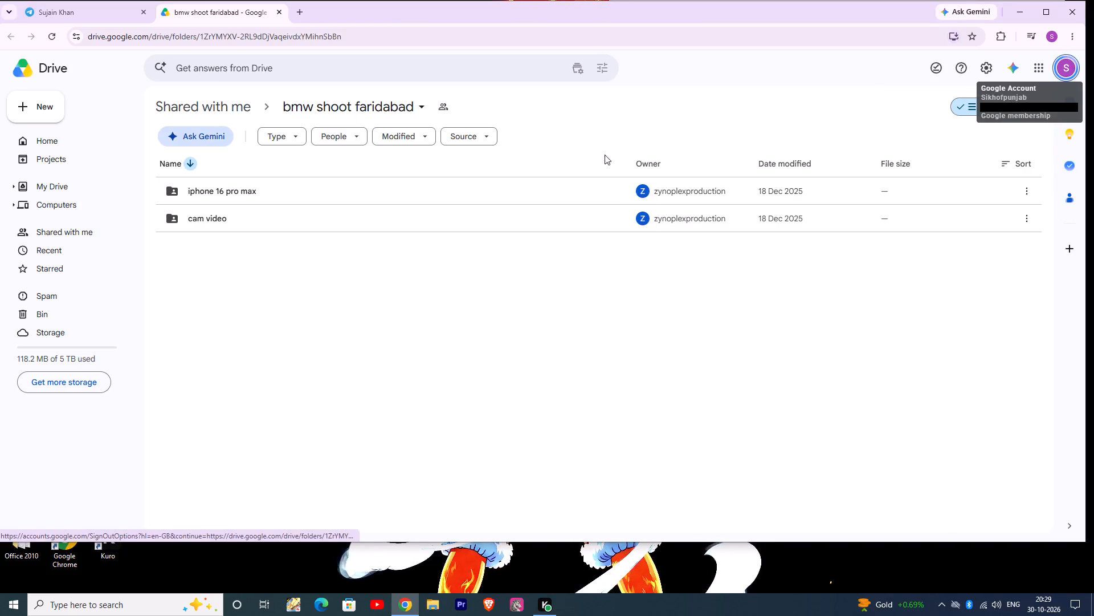
double_click(413, 210)
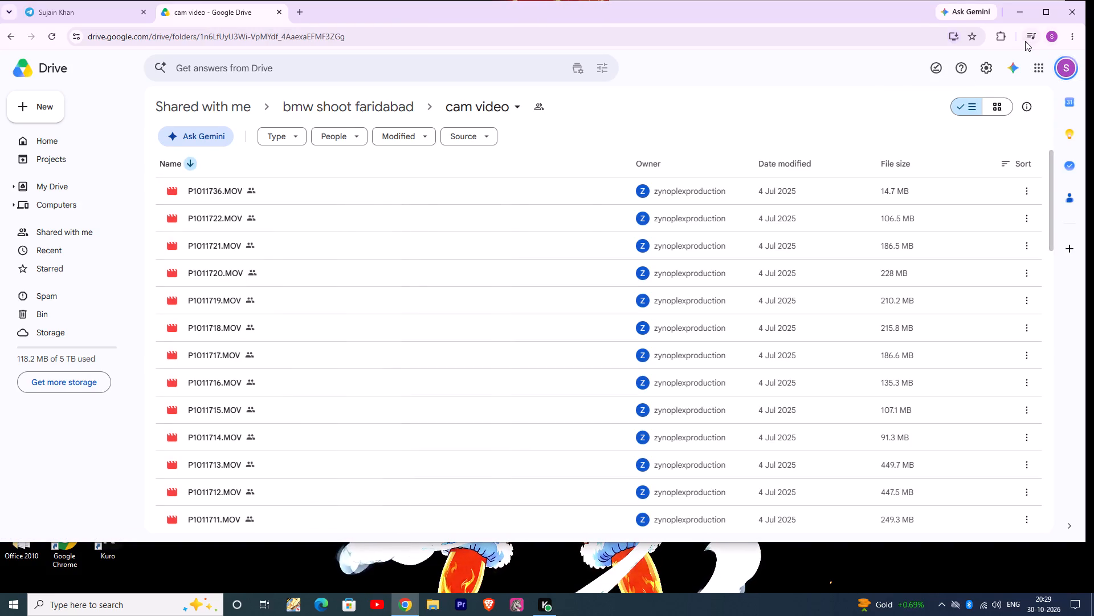
Open the browser's download history and check which MOV clips have already been downloaded.
left_click(957, 37)
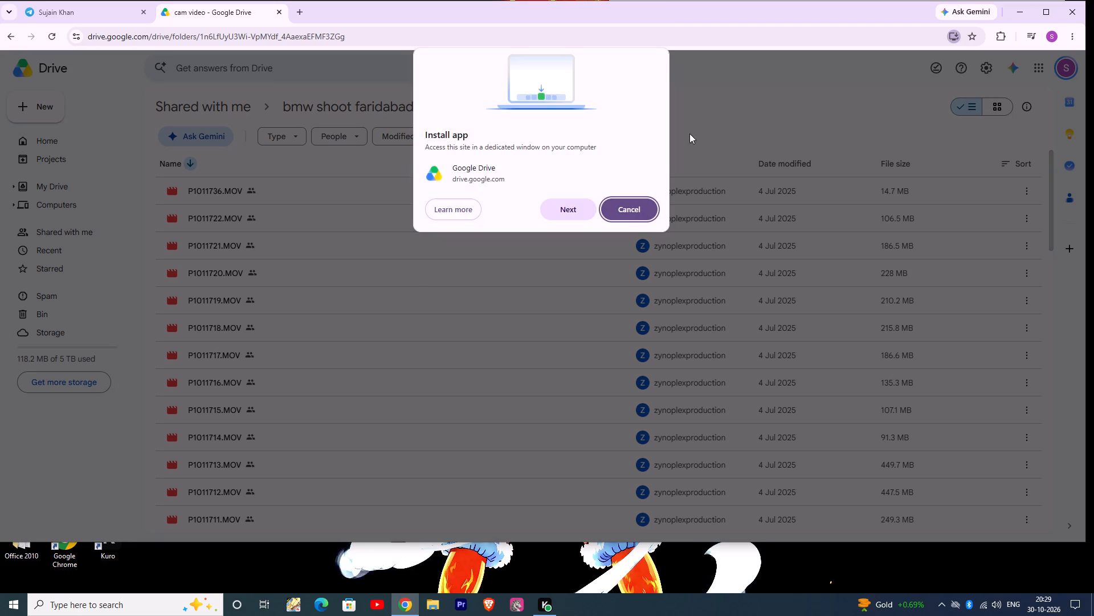
left_click(619, 208)
left_click(1071, 32)
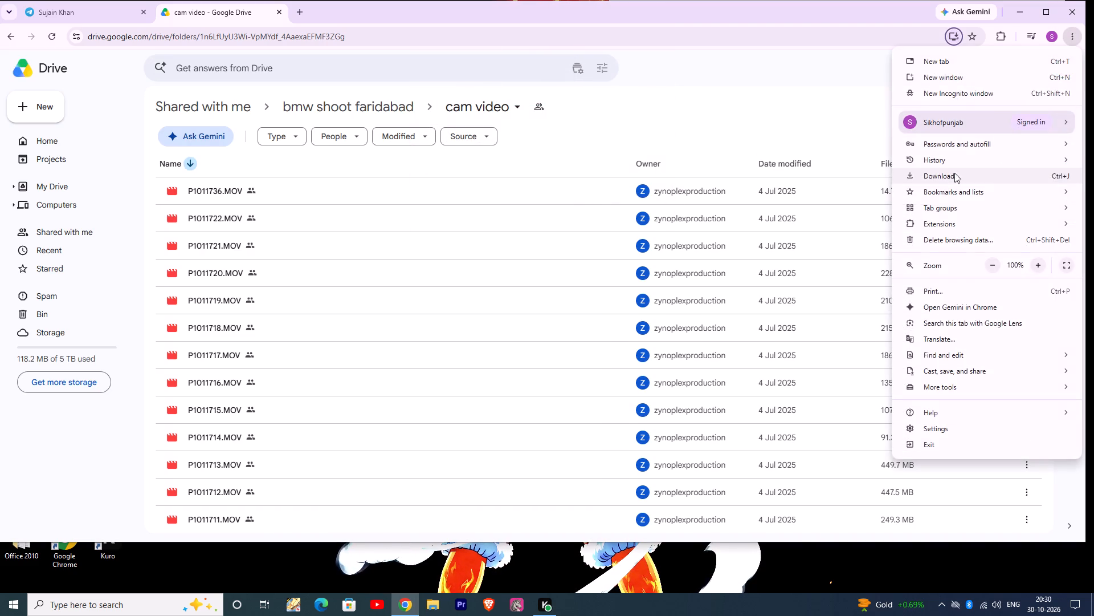
left_click(954, 173)
scroll(610, 259, "up", 1)
scroll(606, 260, "down", 1)
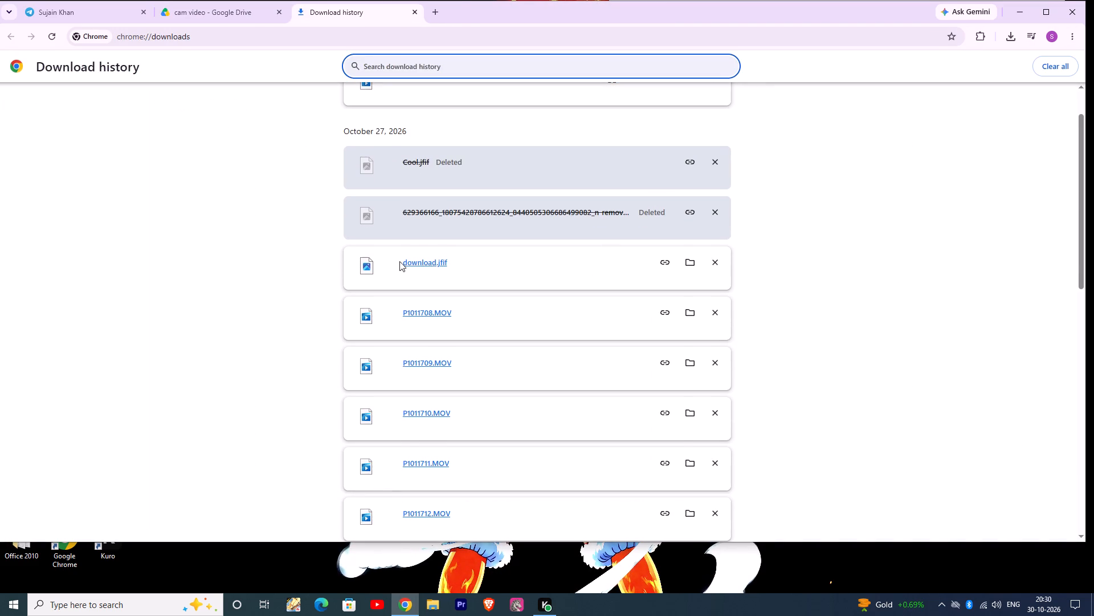
Return to the cam video folder in Drive and download P1011707.MOV.
left_click(219, 0)
left_click(227, 15)
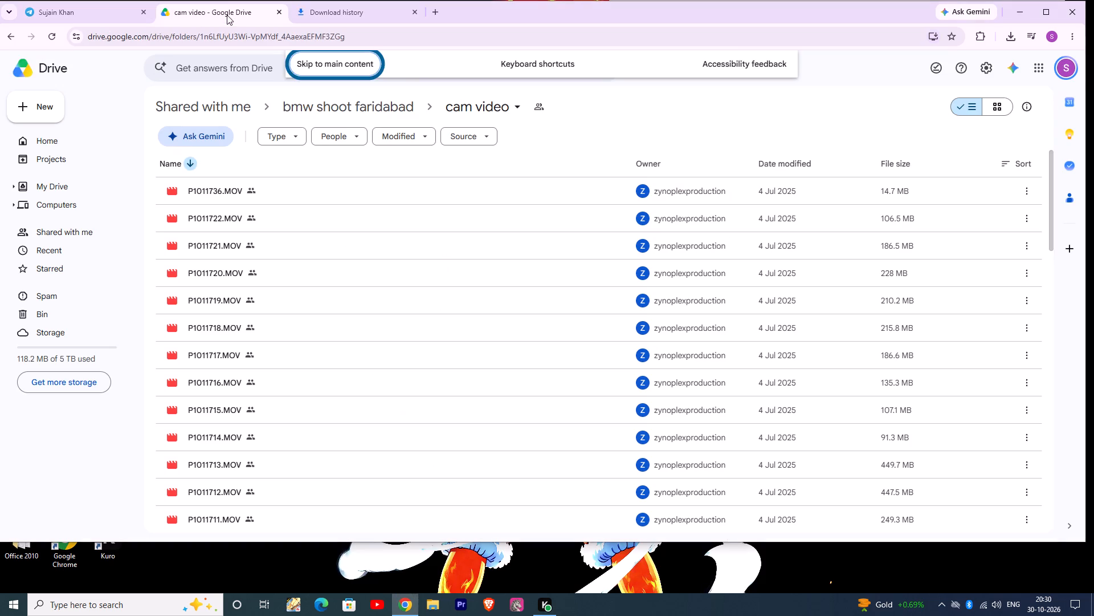
scroll(304, 453, "down", 2)
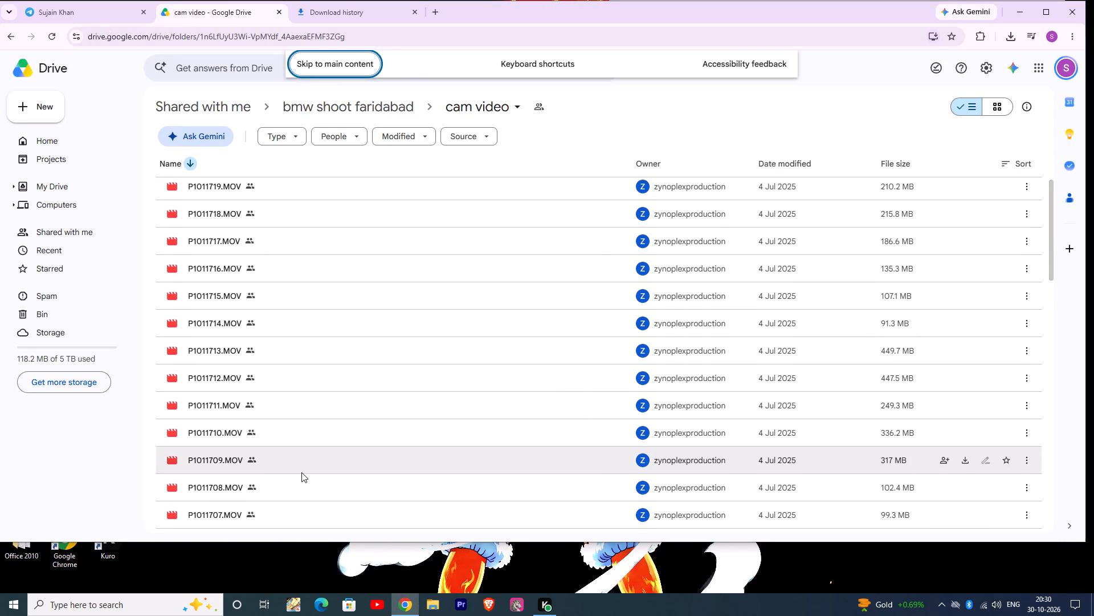
scroll(301, 472, "down", 1)
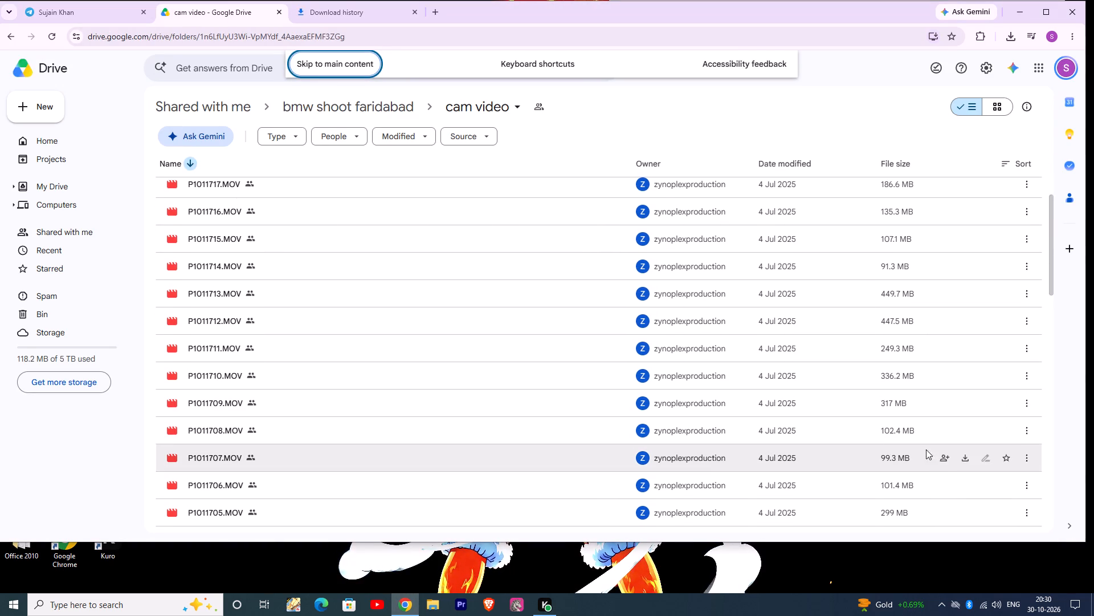
left_click(965, 457)
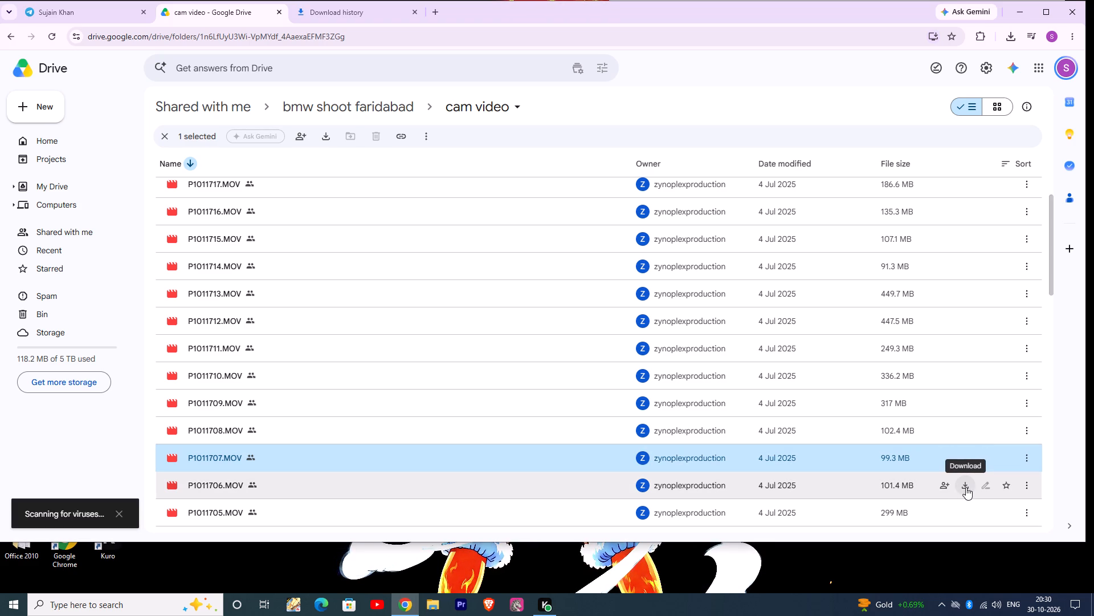
left_click(46, 519)
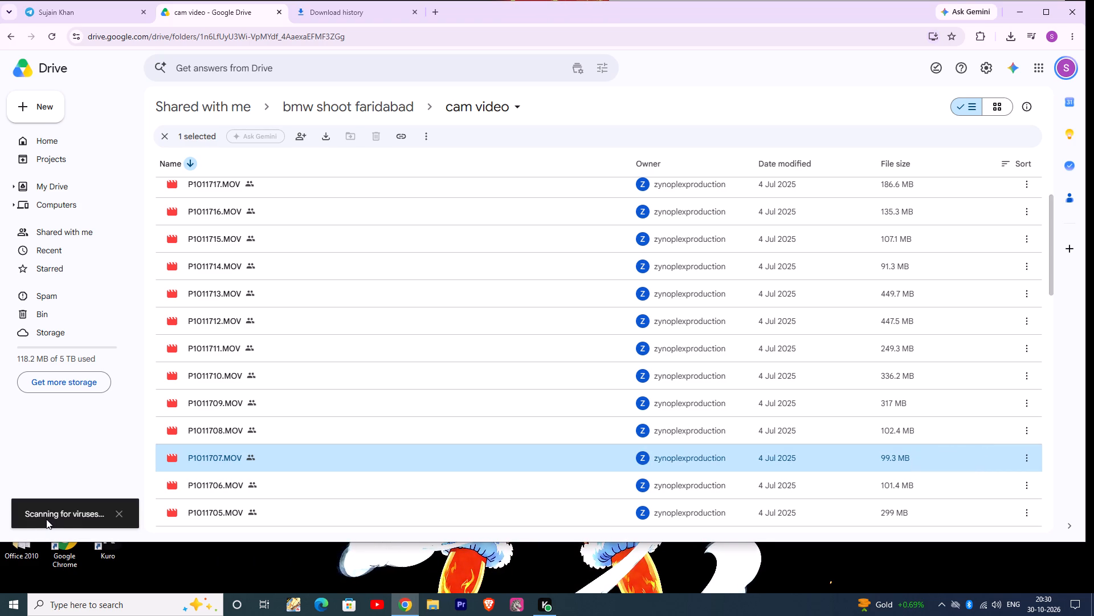
left_click(68, 513)
left_click(74, 513)
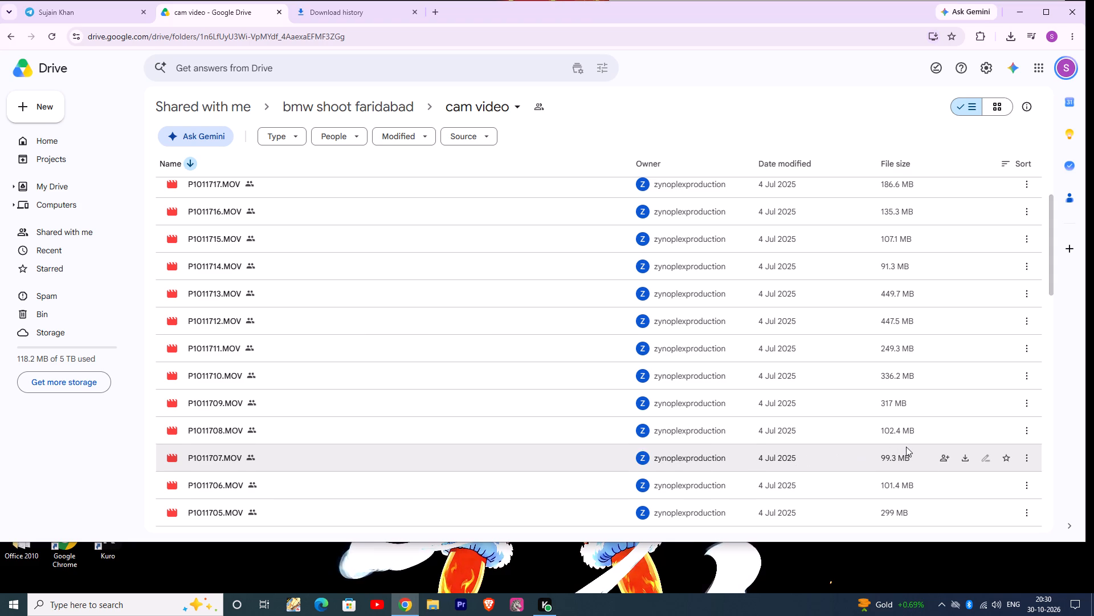
Request downloads of P1011706.MOV, P1011705.MOV, P1011704.MOV and P1011703.MOV from the cam video folder.
scroll(906, 447, "down", 2)
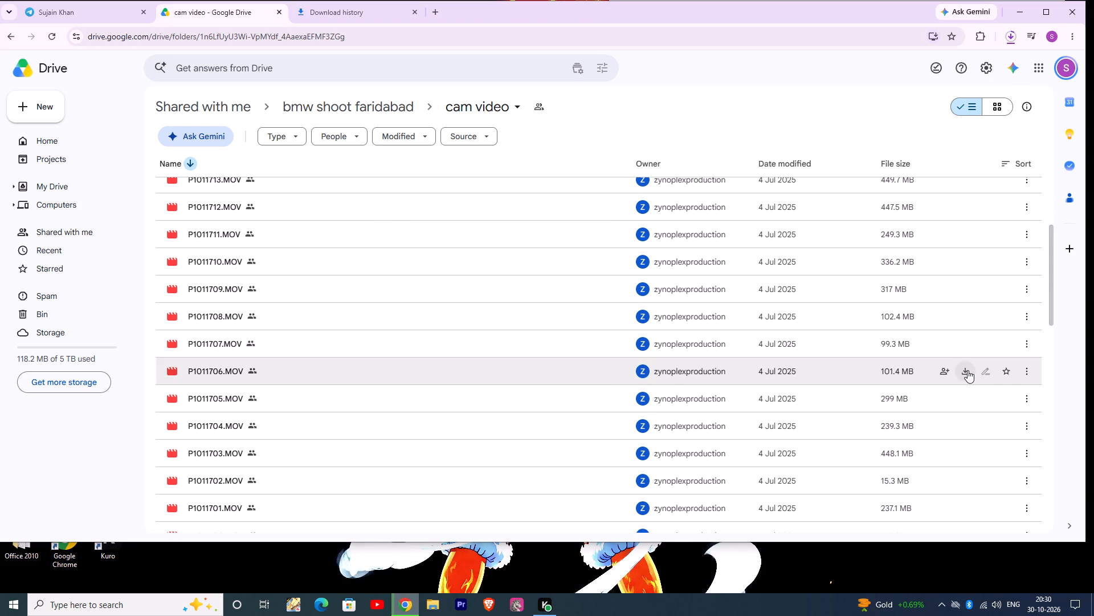
left_click(968, 370)
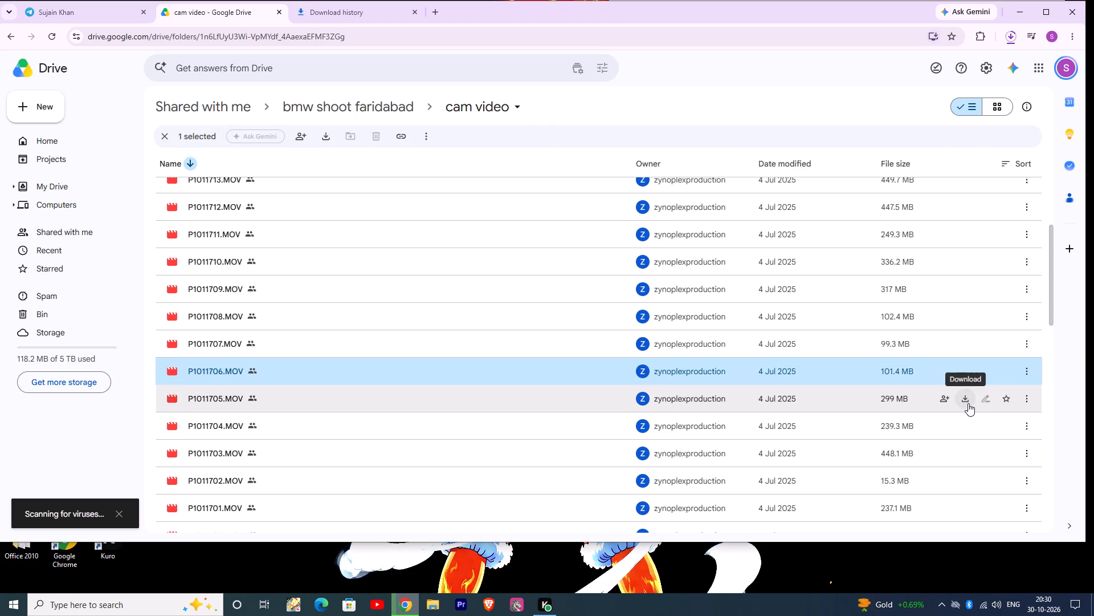
left_click(968, 403)
left_click(968, 425)
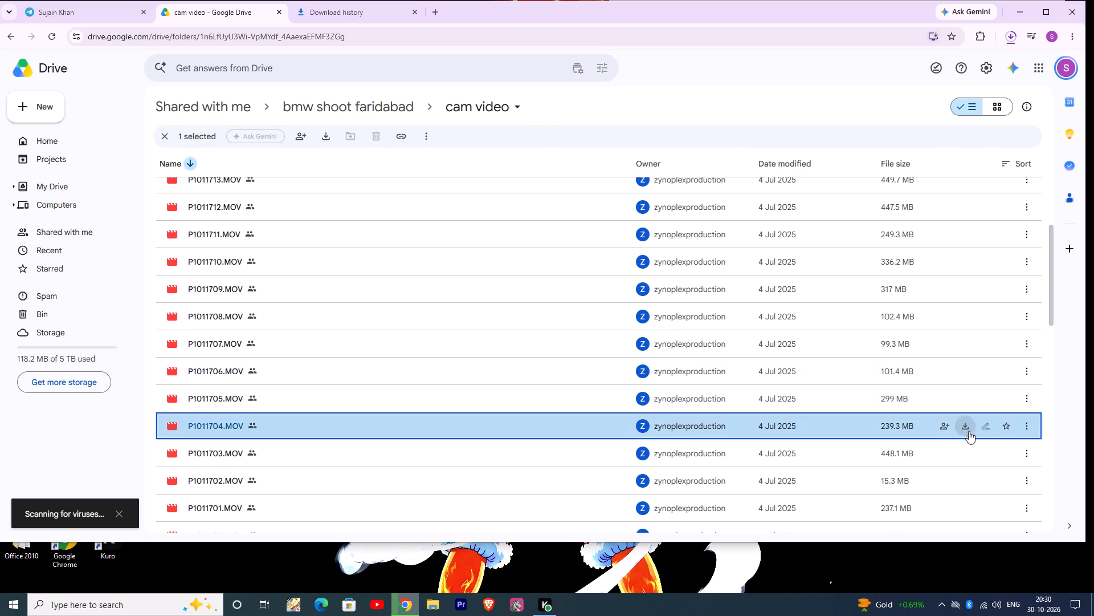
left_click(969, 459)
Look through the remaining clips to the end of the cam video folder and check the recent download history.
scroll(964, 460, "down", 4)
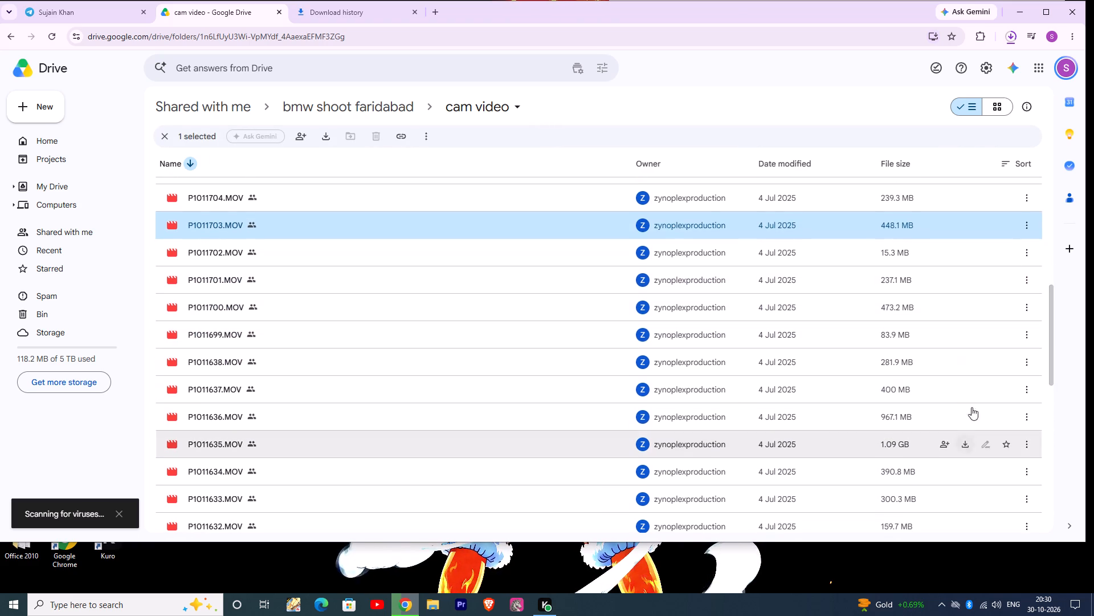
scroll(471, 379, "down", 5)
scroll(456, 398, "up", 1)
scroll(455, 400, "down", 1)
scroll(454, 402, "up", 1)
scroll(454, 402, "down", 2)
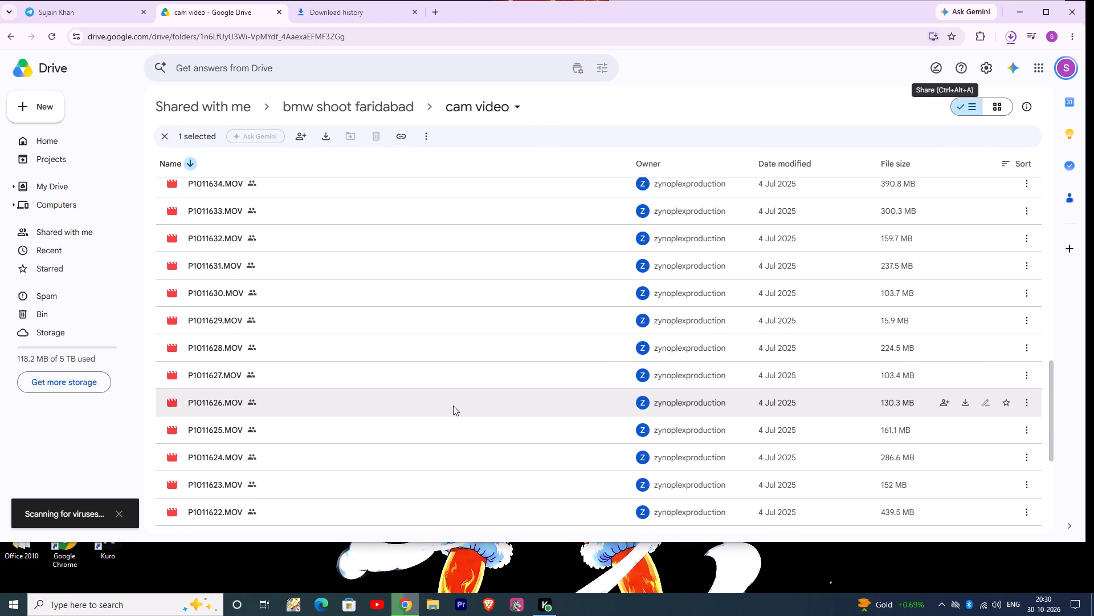
scroll(453, 406, "down", 7)
scroll(461, 447, "up", 1)
scroll(461, 448, "down", 1)
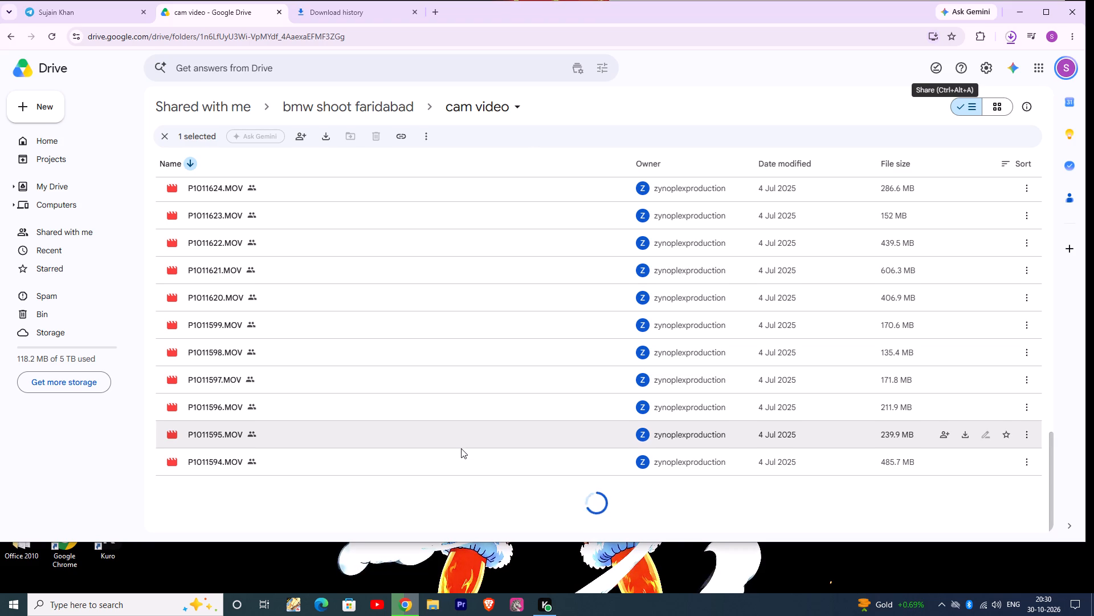
scroll(461, 448, "down", 3)
scroll(466, 400, "down", 11)
scroll(464, 403, "up", 1)
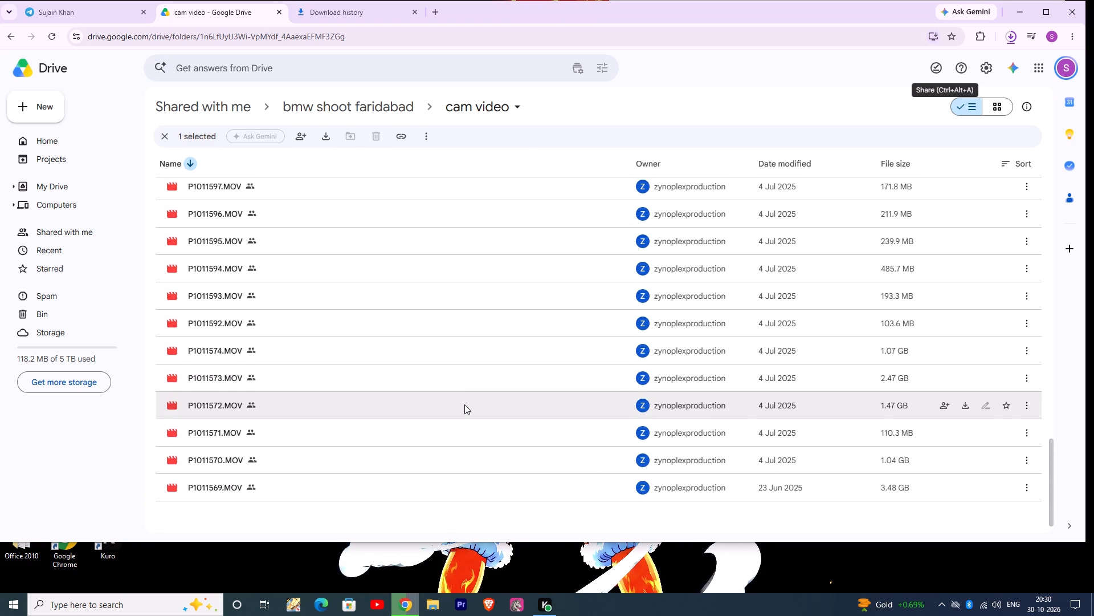
scroll(470, 413, "down", 4)
scroll(470, 431, "up", 4)
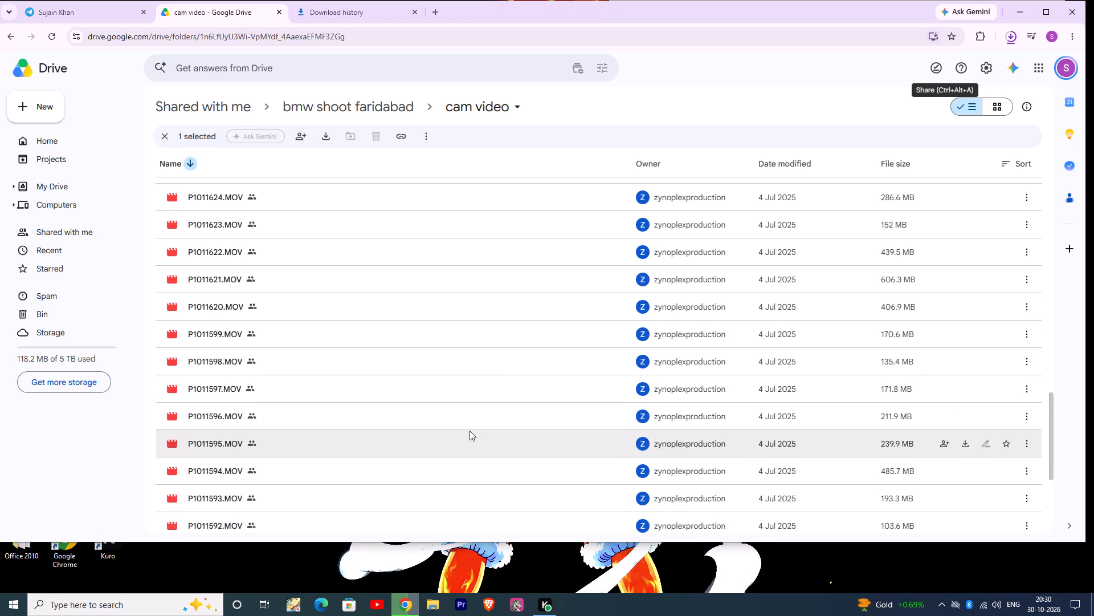
scroll(470, 431, "up", 9)
left_click(1007, 36)
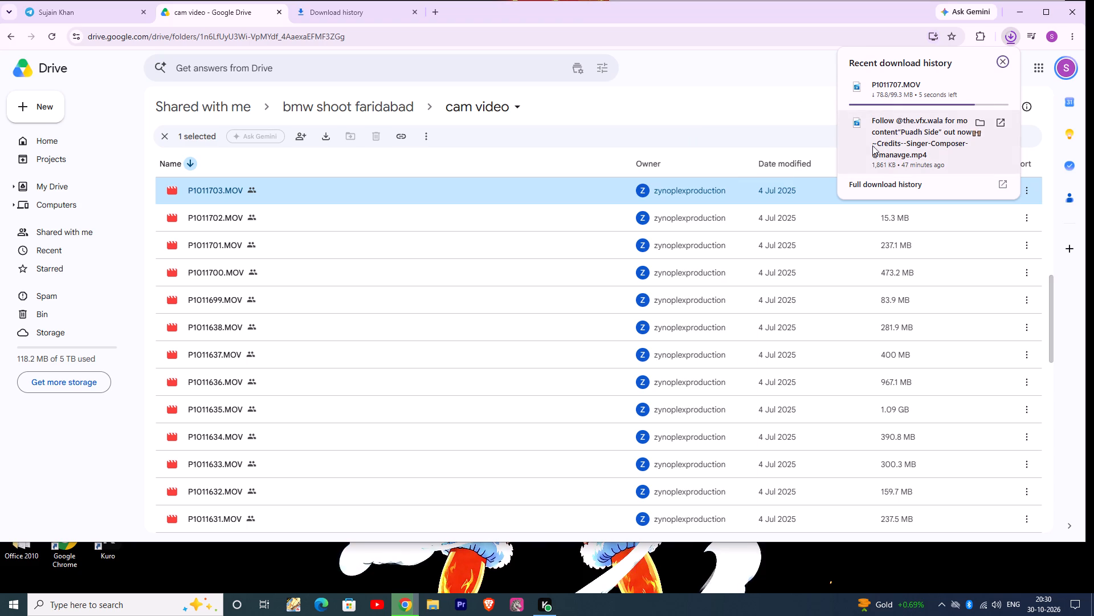
scroll(594, 323, "up", 1)
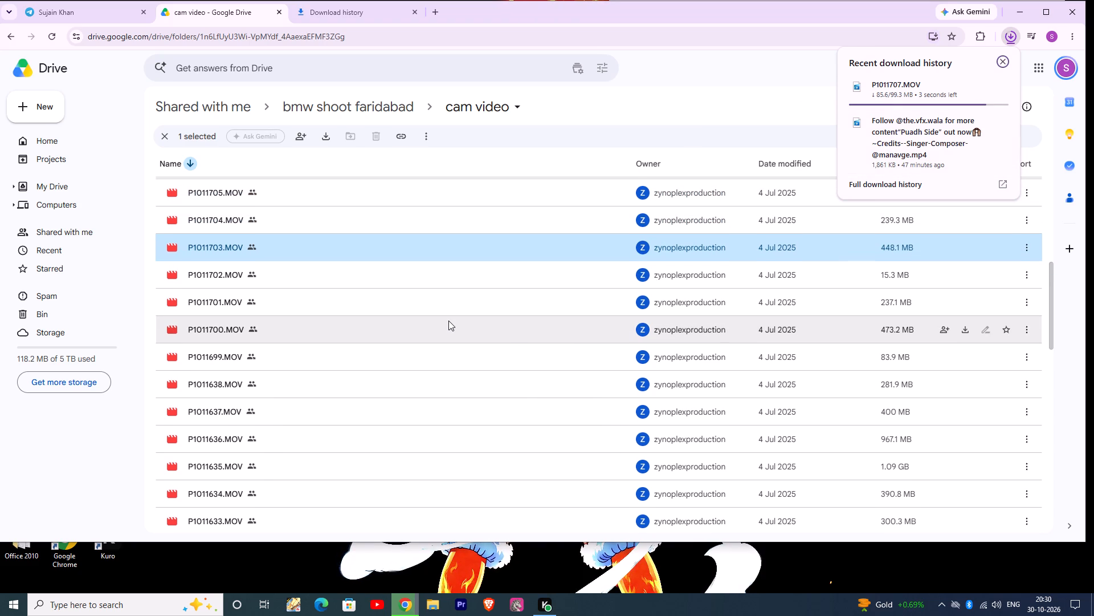
scroll(448, 319, "up", 2)
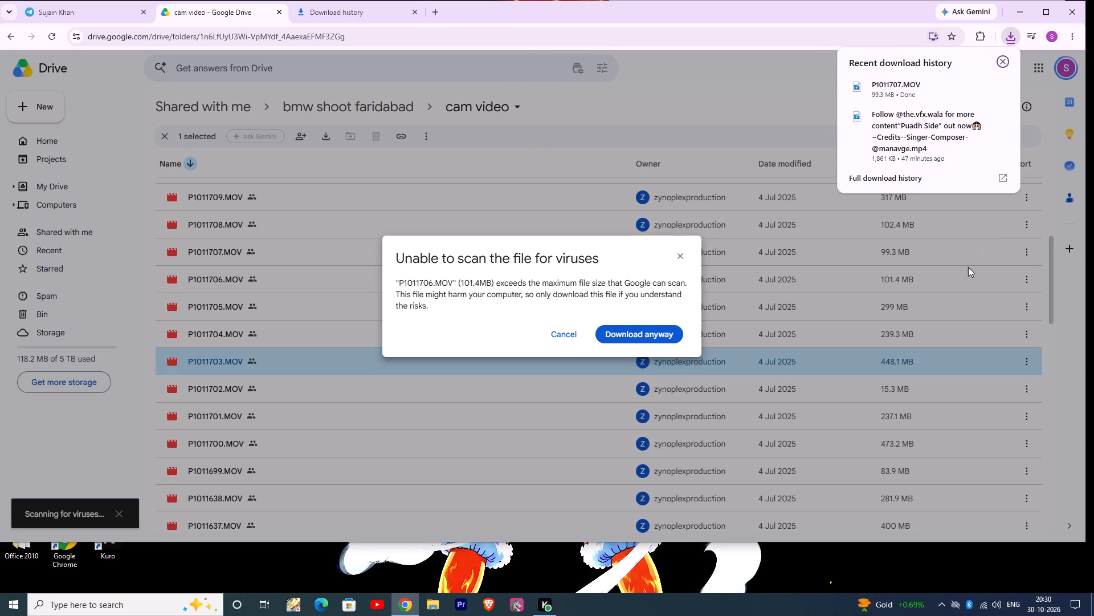
Approve the unscanned downloads of P1011705.MOV, P1011704.MOV and P1011703.MOV, dismissing the request for P1011706.MOV.
left_click(660, 332)
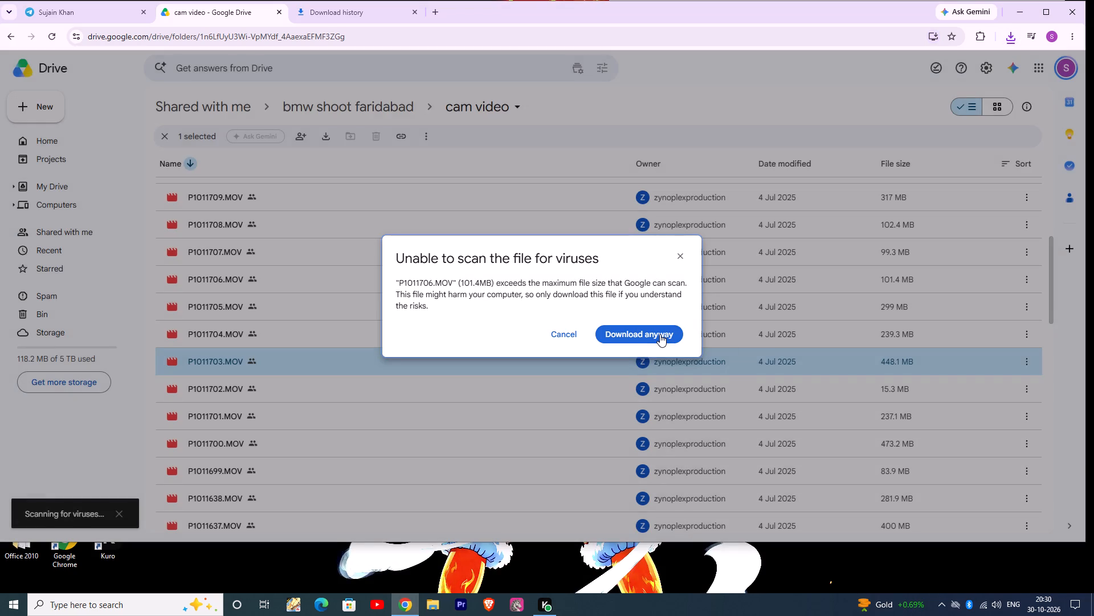
left_click(660, 334)
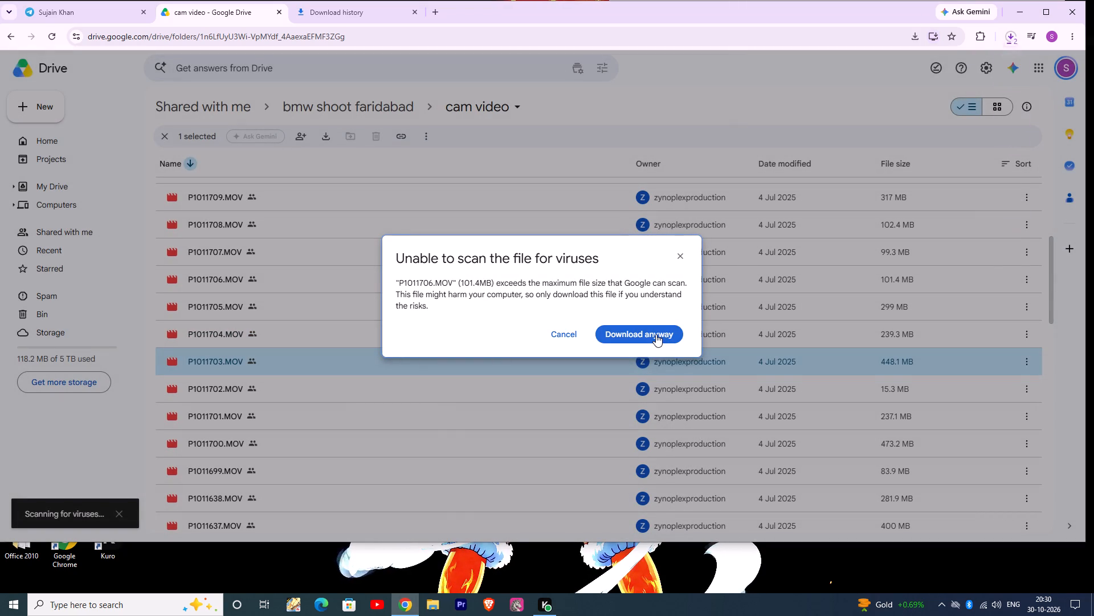
left_click(681, 257)
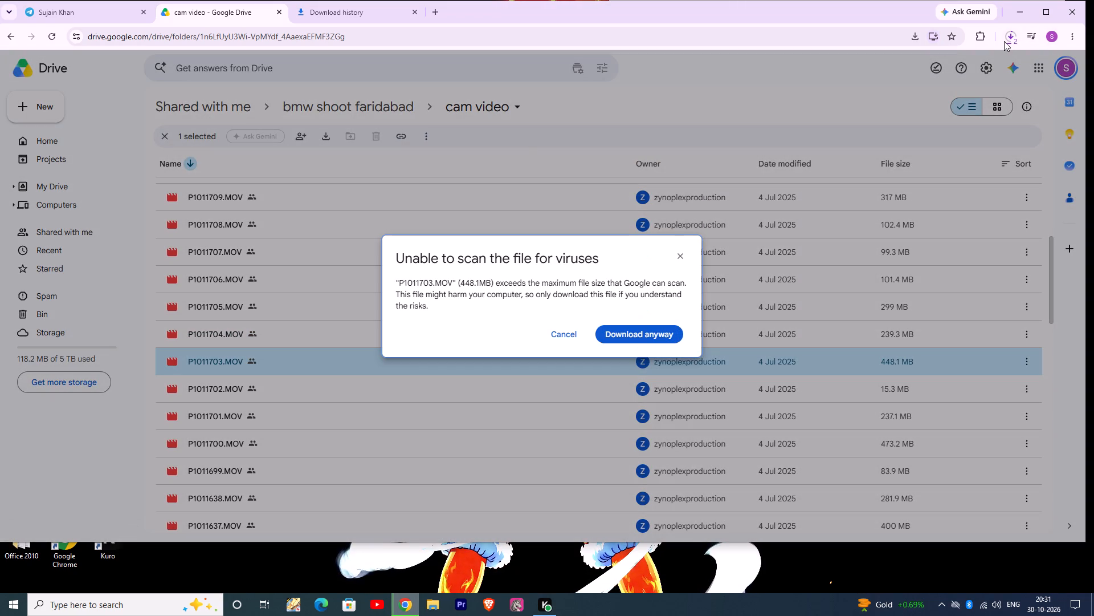
left_click(648, 328)
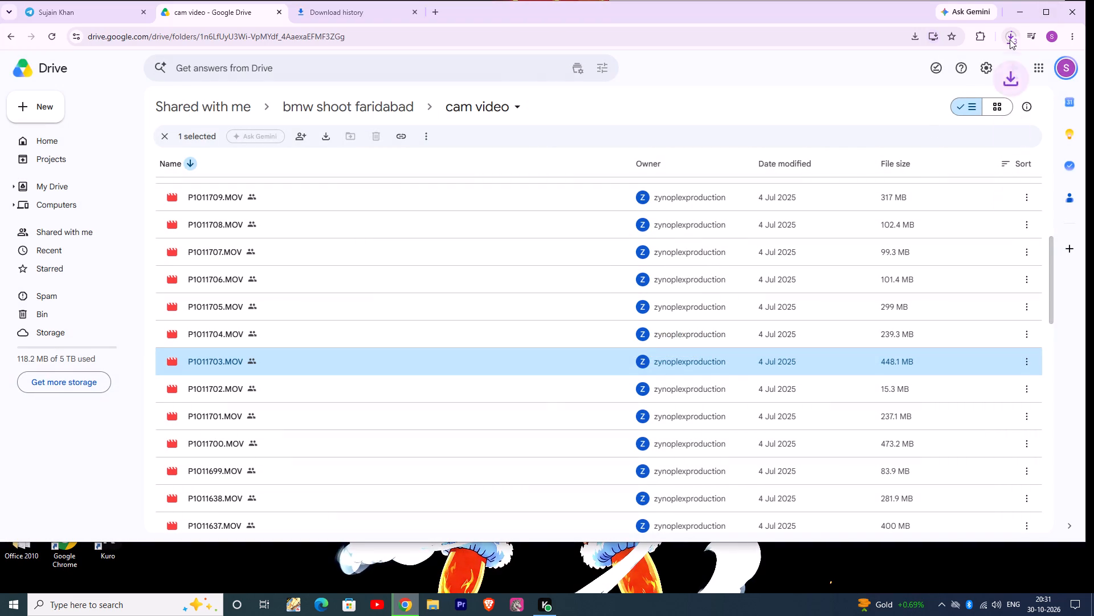
Check the recent download history and request the download of P1011706.MOV again.
left_click(1010, 39)
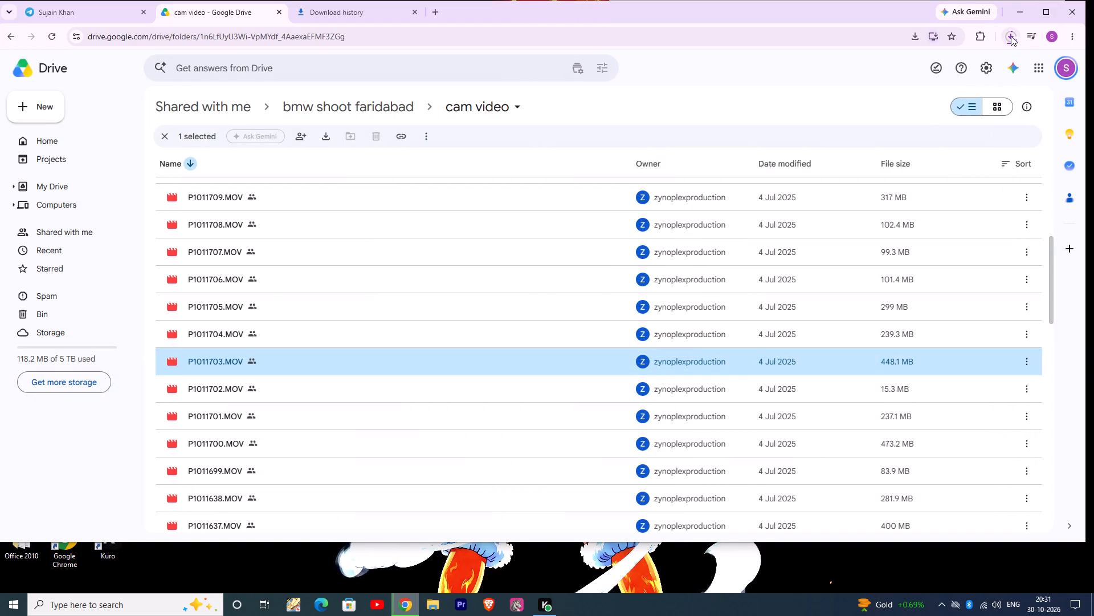
left_click(1013, 31)
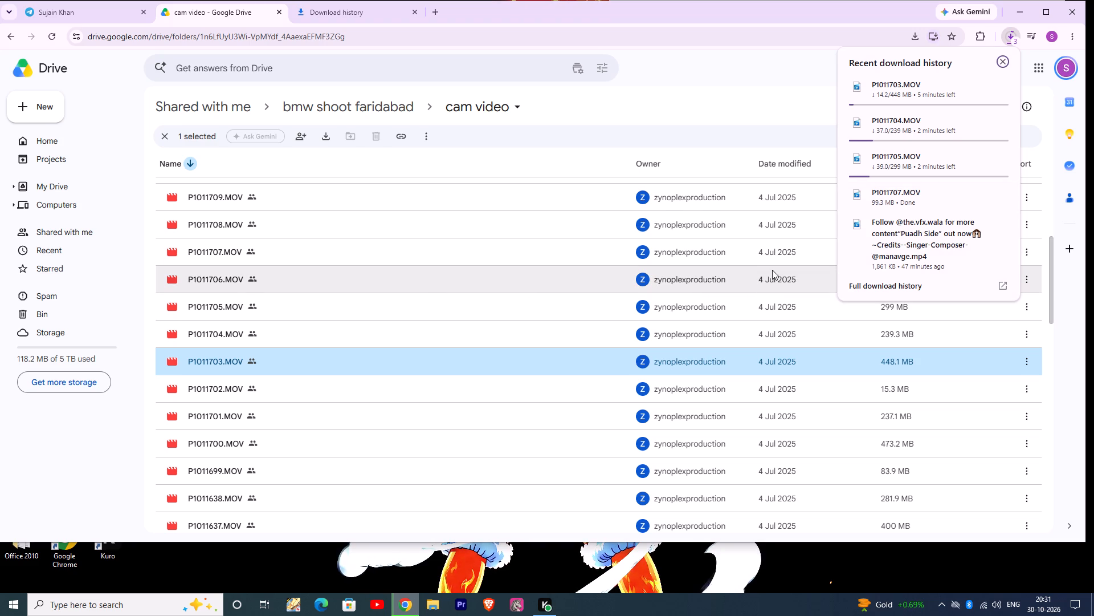
left_click_drag(876, 59, 795, 61)
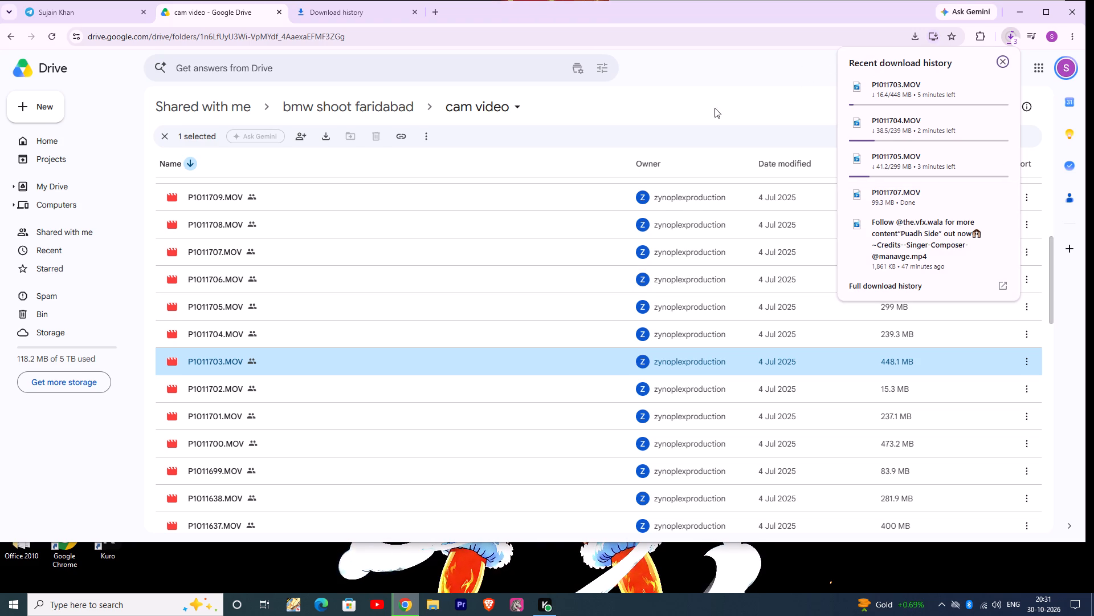
left_click_drag(714, 108, 719, 108)
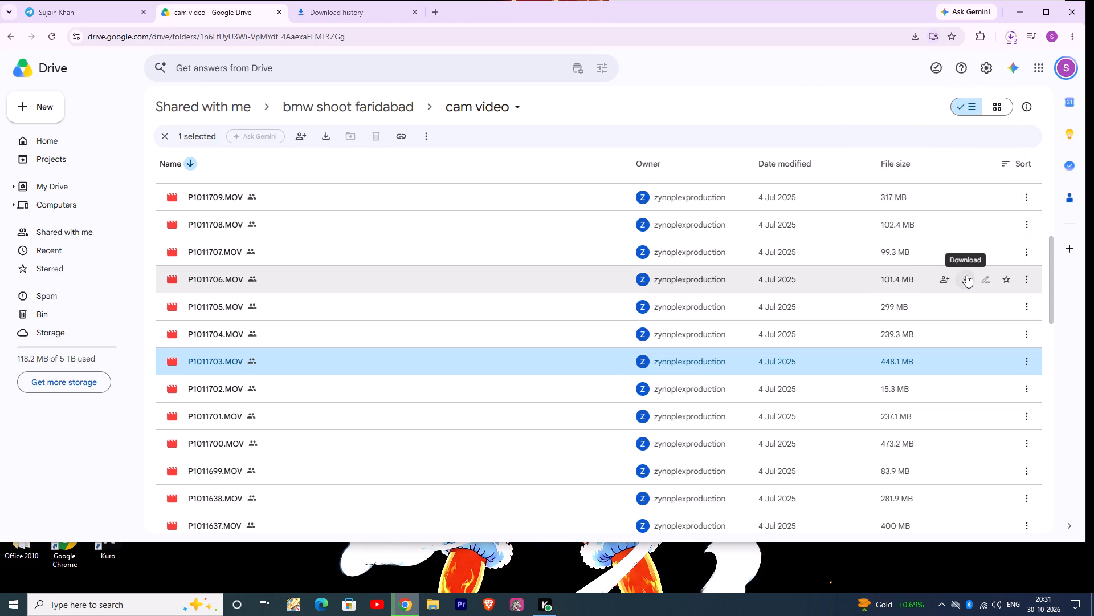
left_click(966, 275)
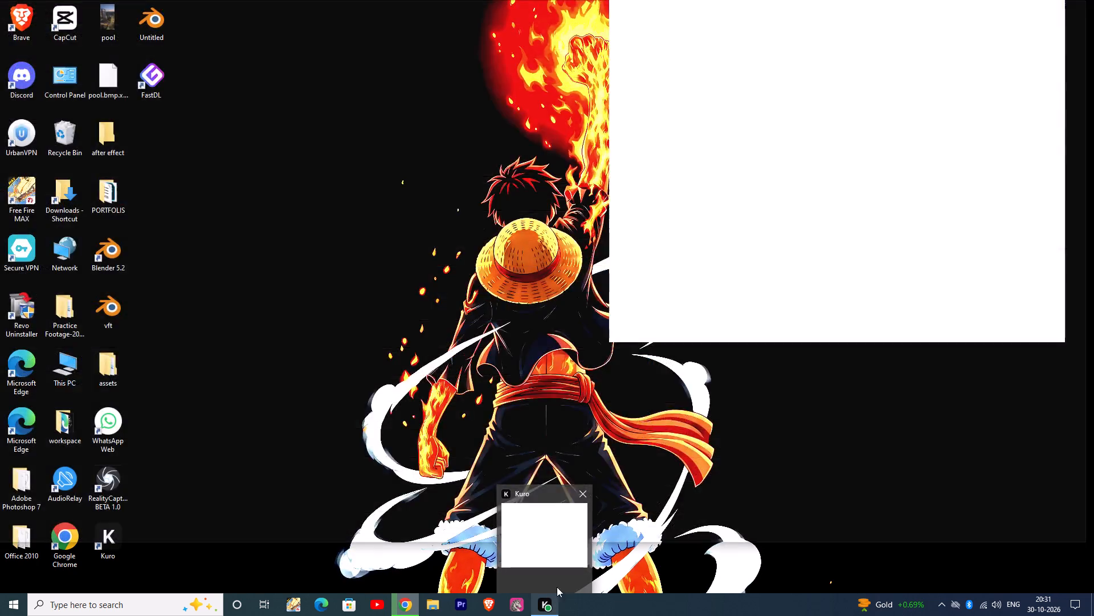
left_click(529, 440)
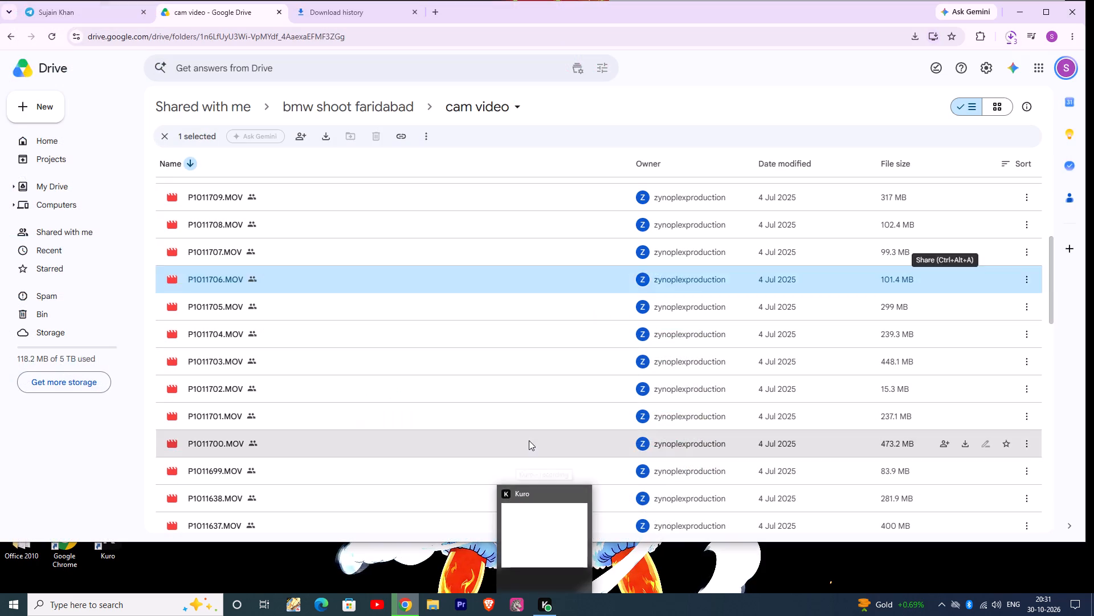
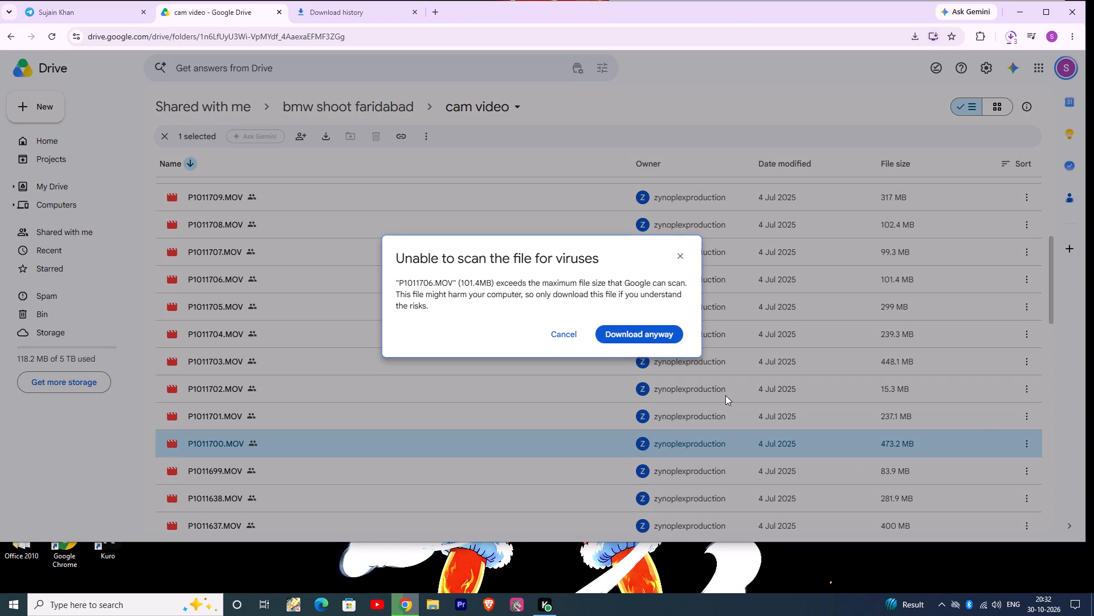
Approve the unscanned download of P1011706.MOV and check its progress in the recent download history.
left_click(662, 333)
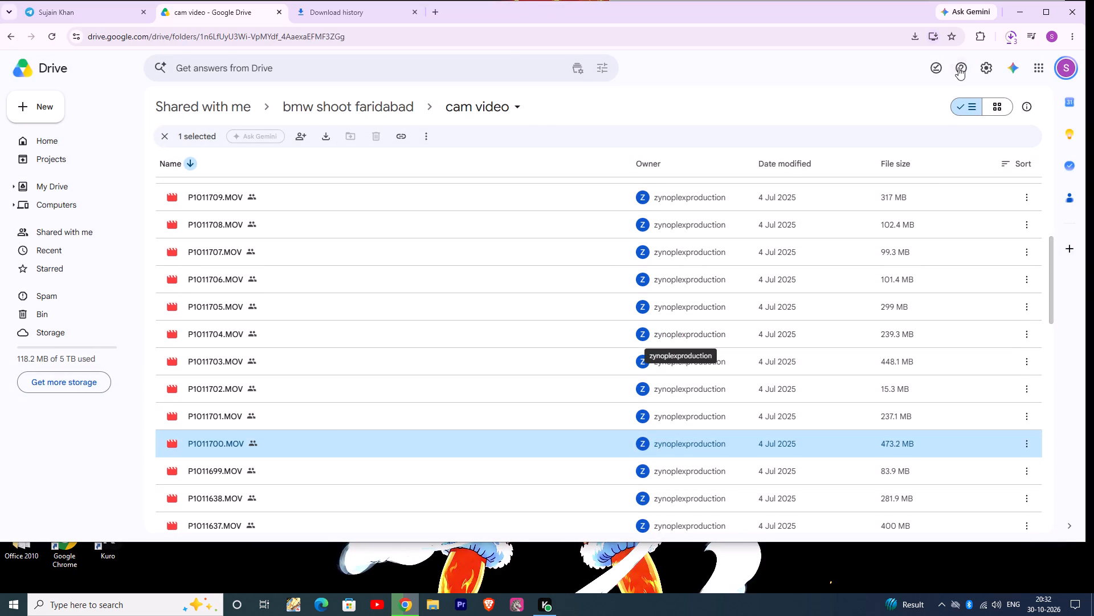
left_click(1009, 35)
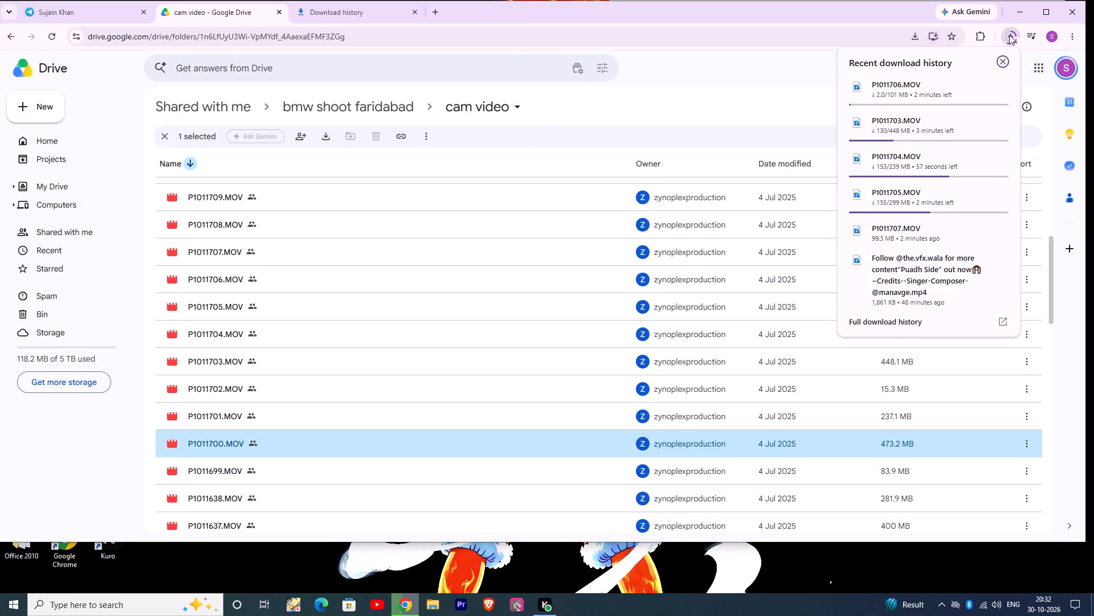
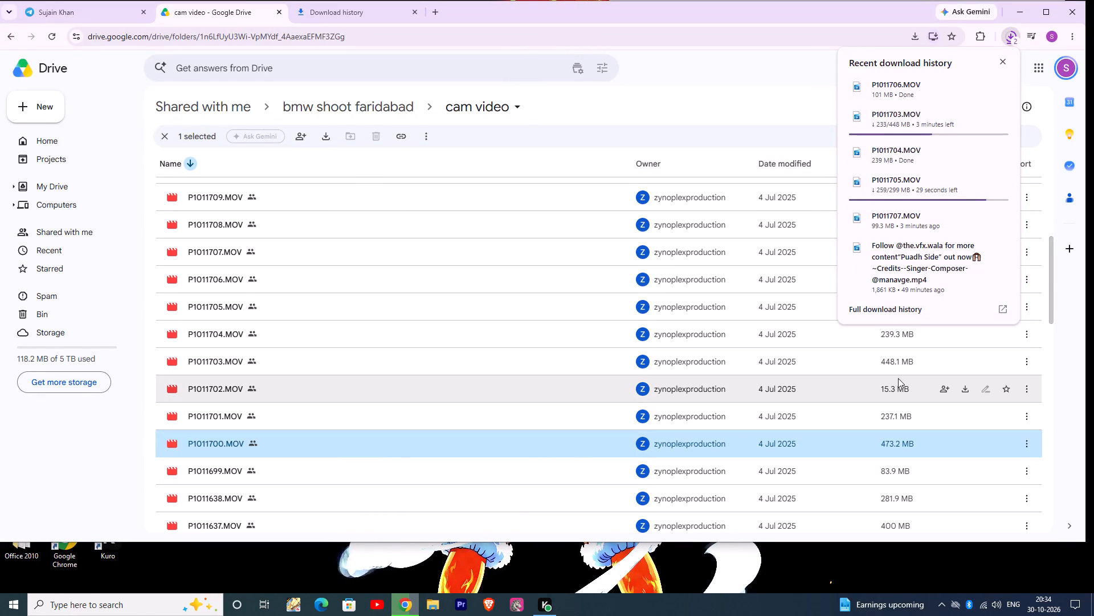
Download P1011702.MOV from the cam video folder.
left_click(965, 389)
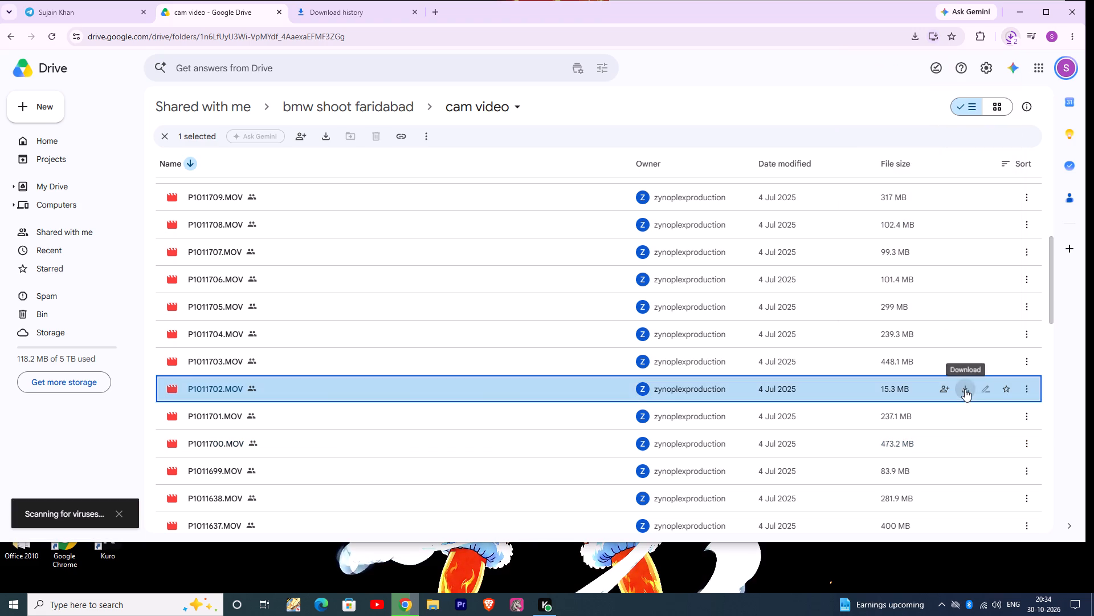
Download P1011701.MOV, approving it without a virus scan, and check its progress in the recent download history.
left_click(963, 417)
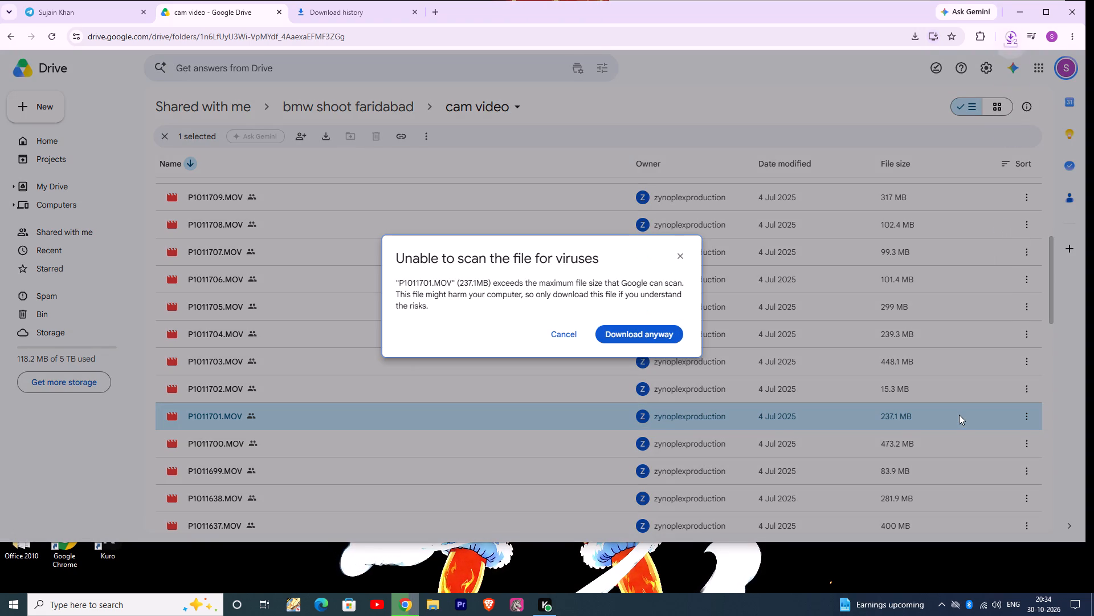
left_click(650, 335)
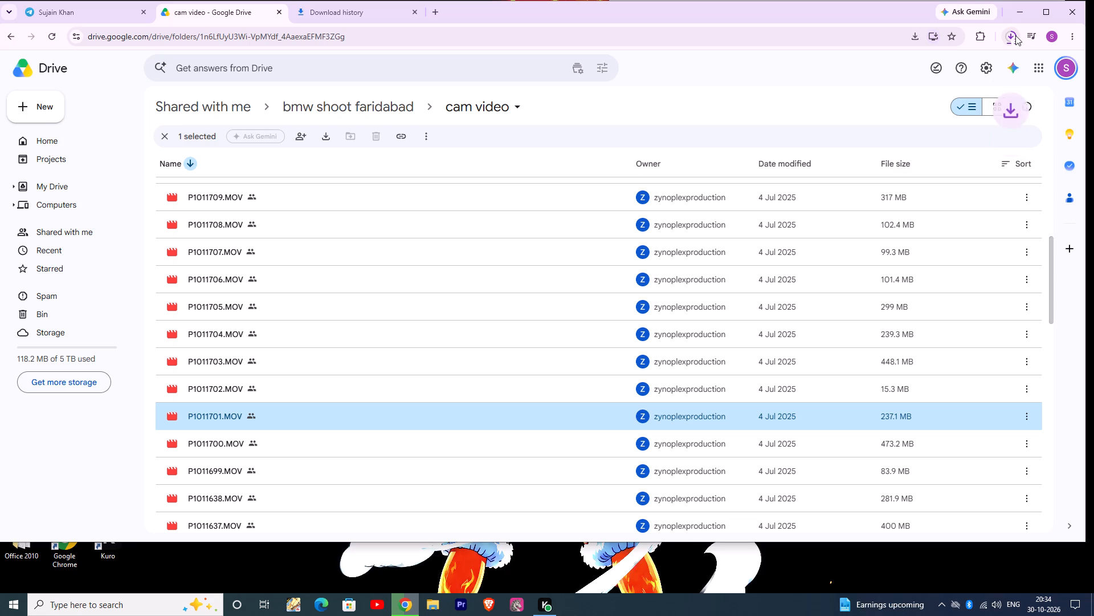
left_click(1015, 35)
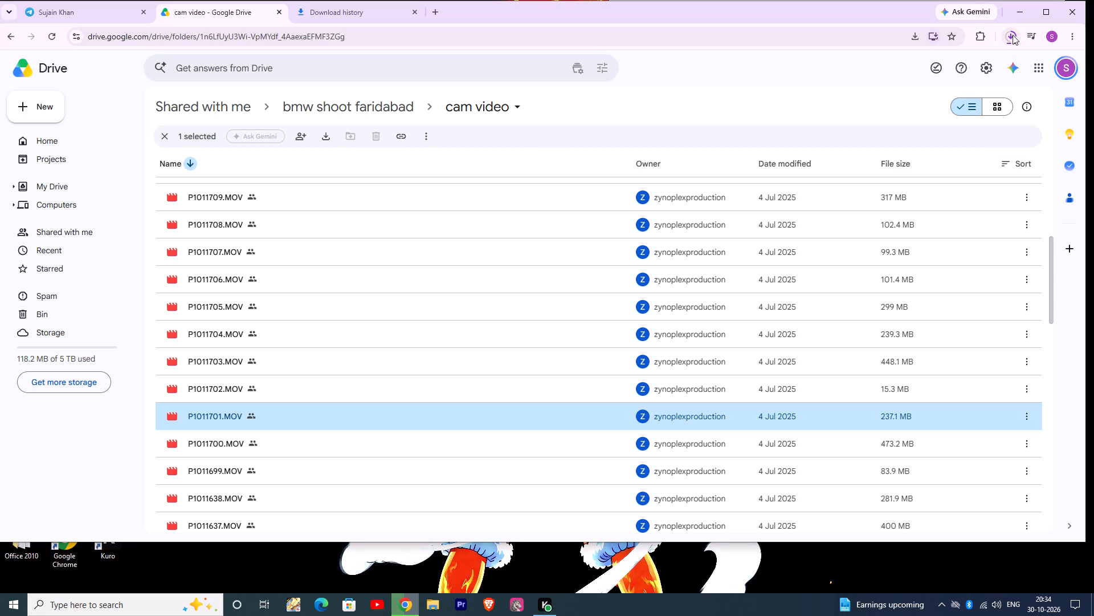
left_click(1011, 34)
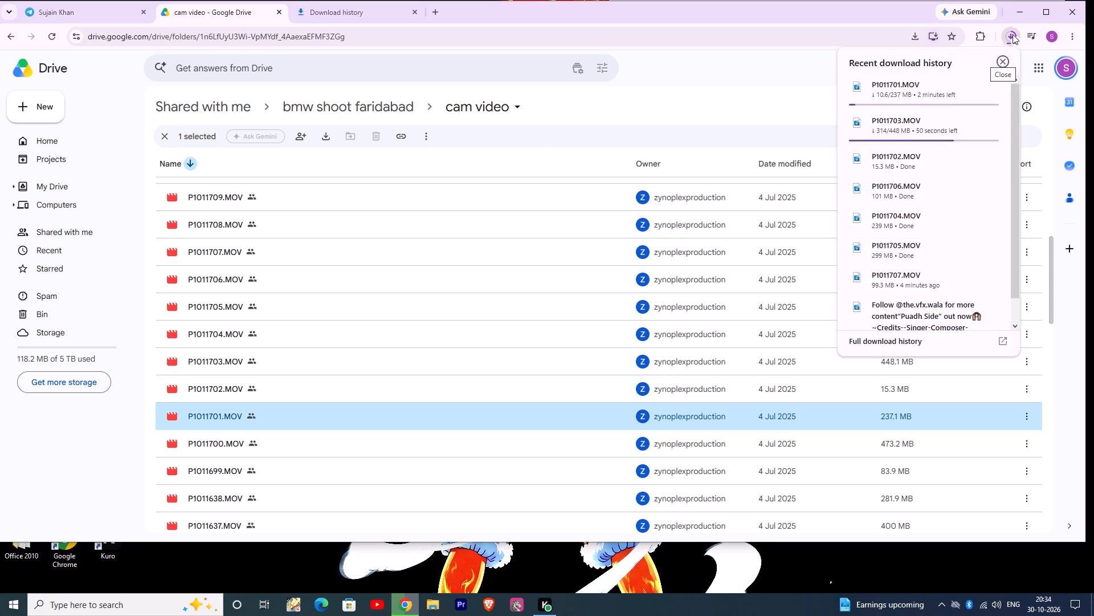
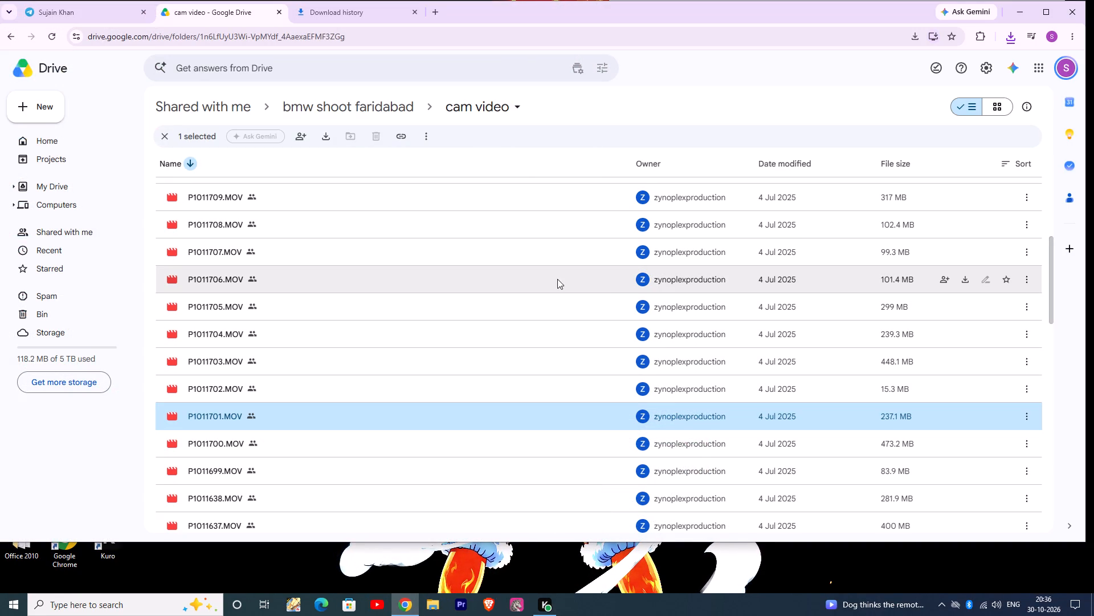
Request downloads of P1011700.MOV and P1011699.MOV, approve P1011700.MOV without a virus scan, and check the recent download history.
left_click(1010, 42)
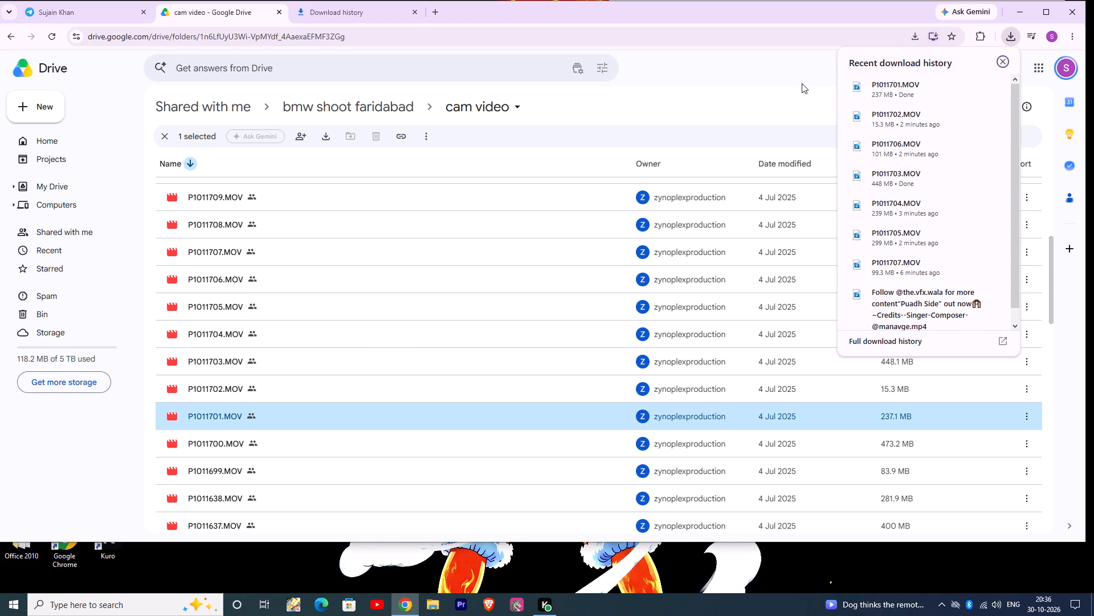
left_click(801, 83)
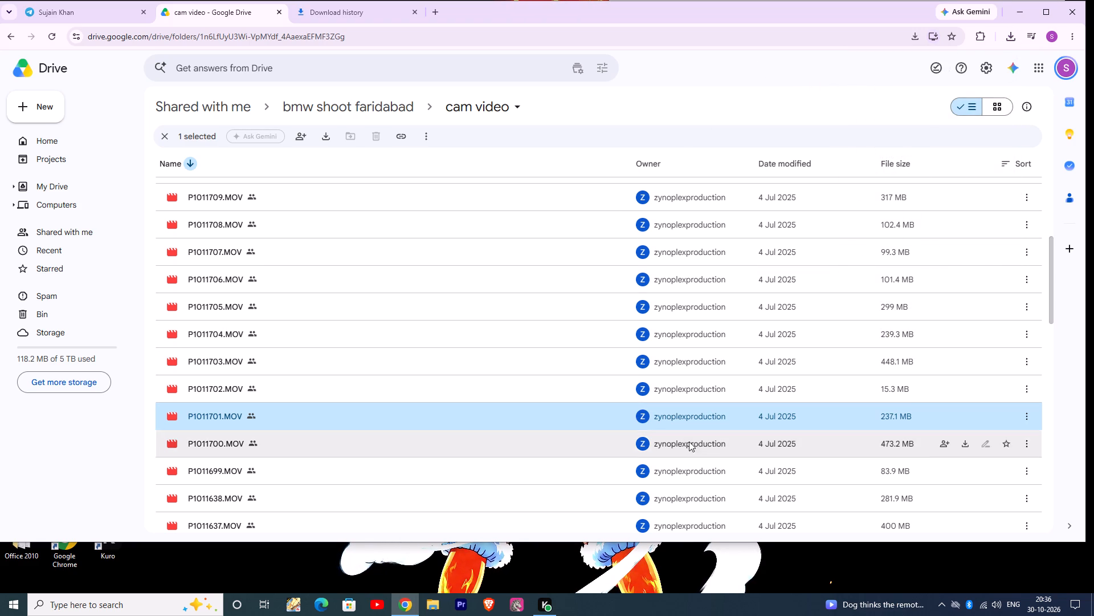
left_click(962, 441)
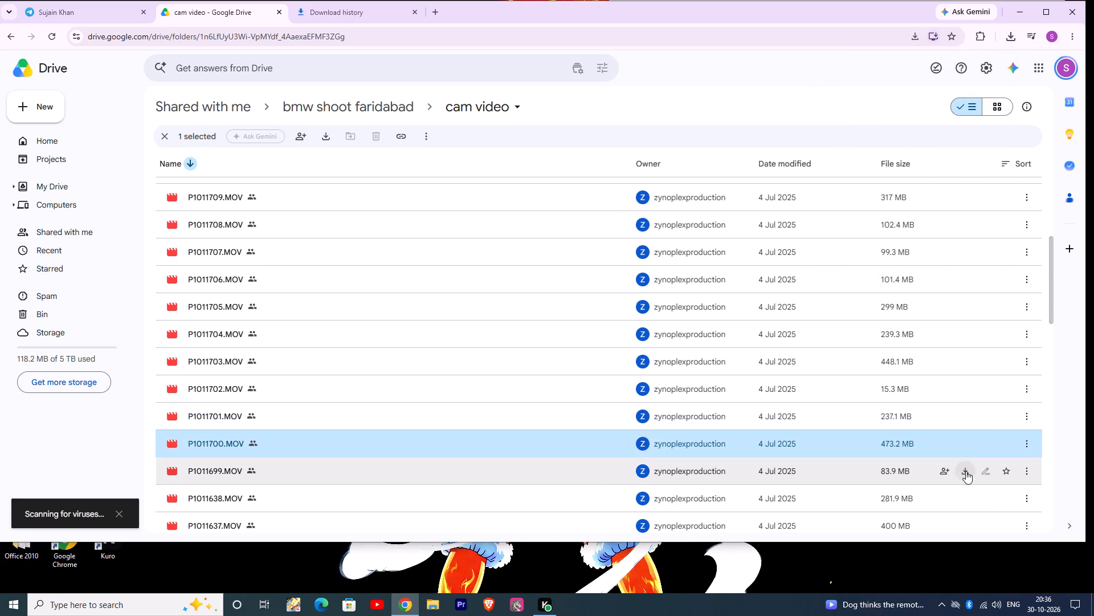
left_click(966, 471)
left_click(968, 501)
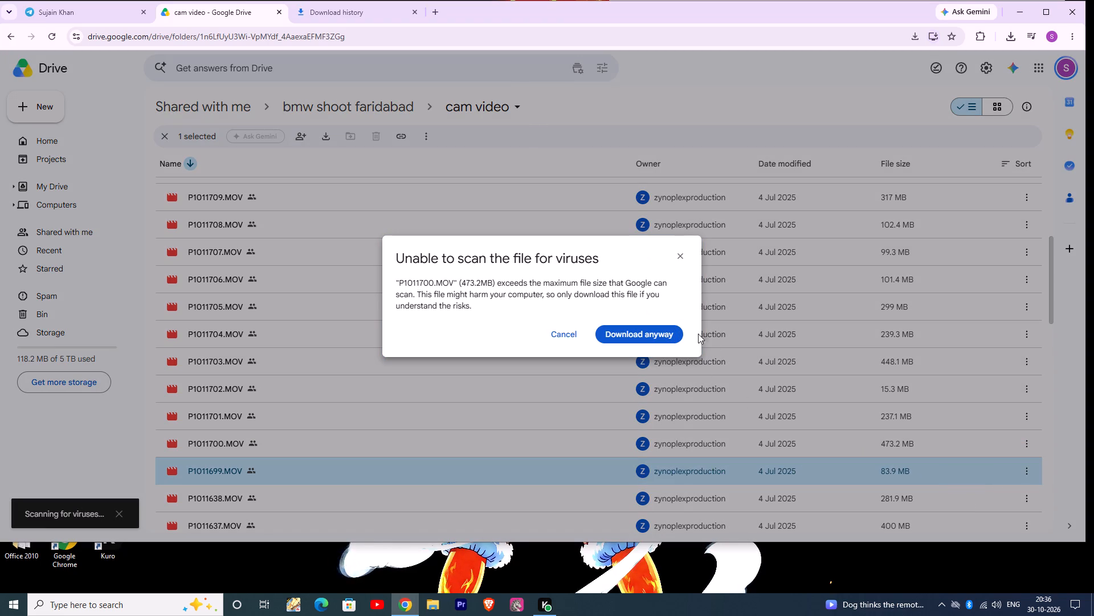
left_click(670, 335)
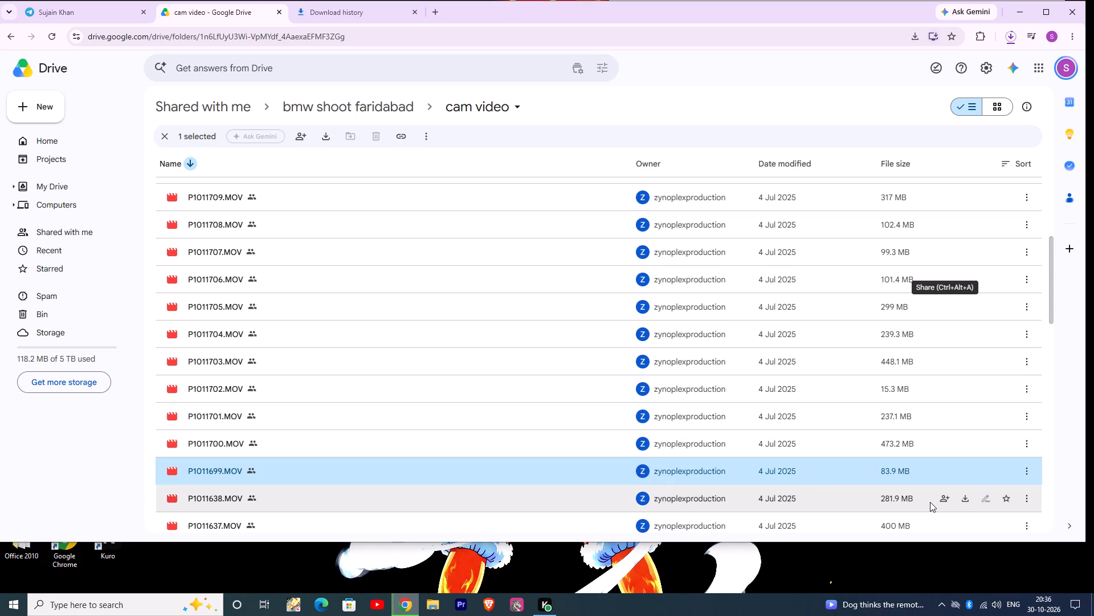
left_click(1013, 39)
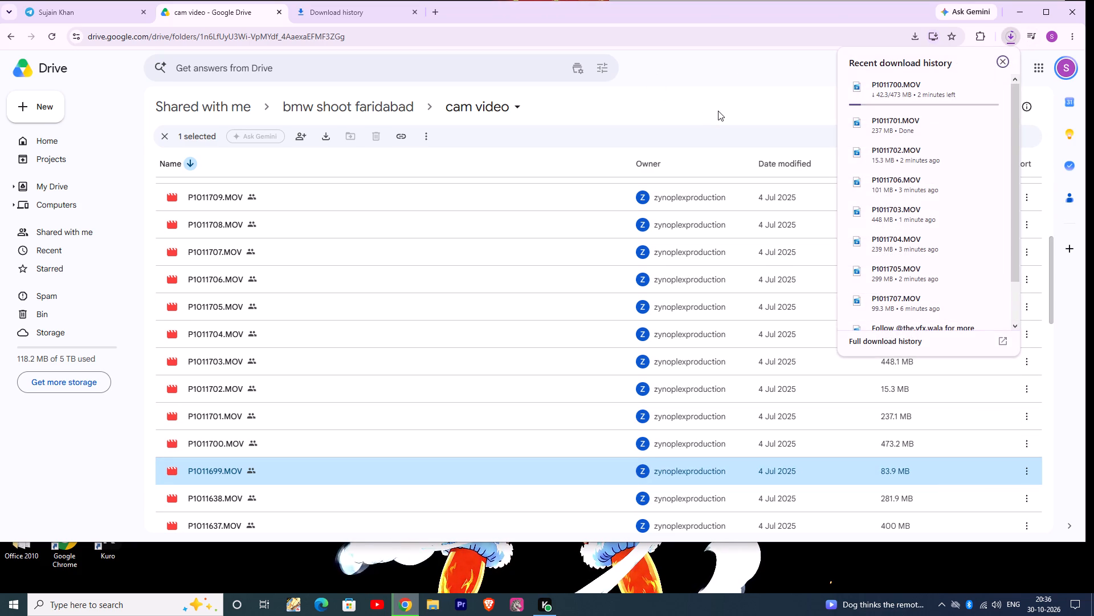
left_click(718, 111)
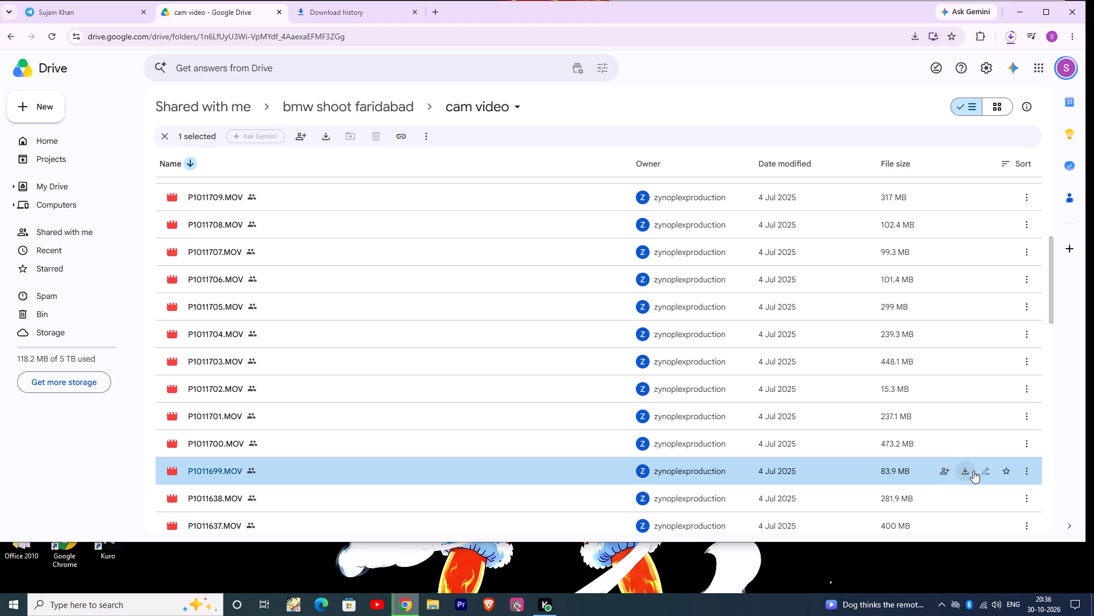
Download P1011699.MOV, request P1011638.MOV as well, and check their progress in the recent download history.
left_click(973, 471)
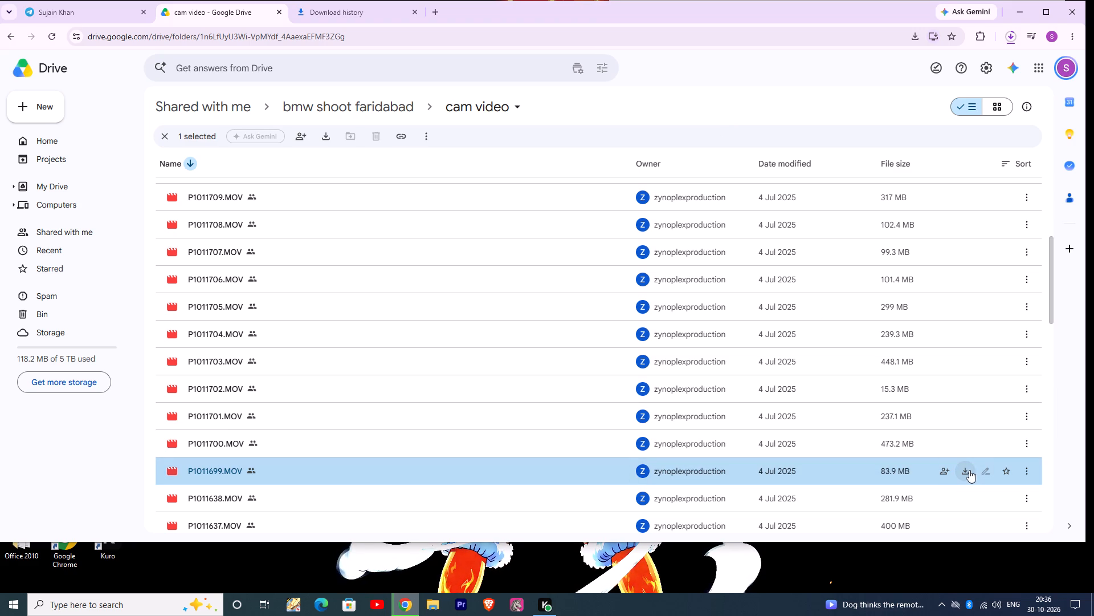
left_click(964, 494)
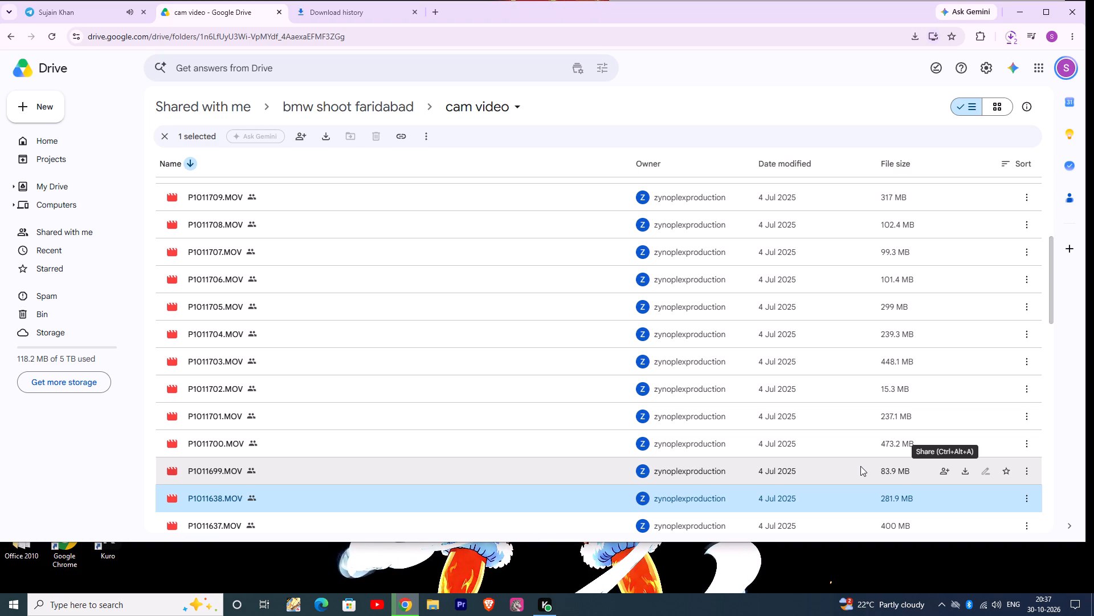
left_click(1019, 33)
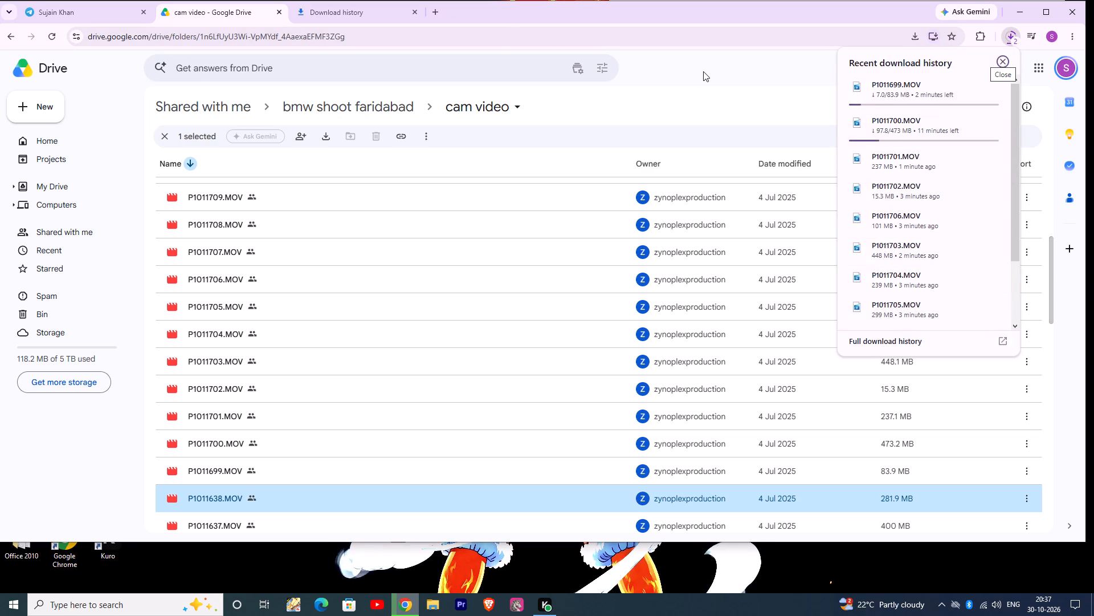
left_click(703, 71)
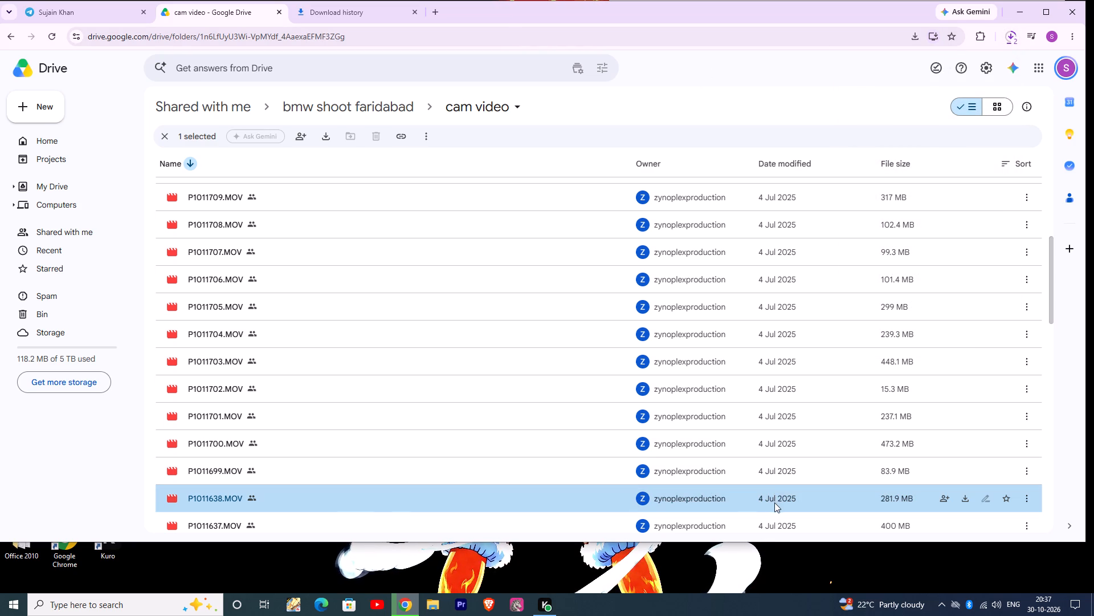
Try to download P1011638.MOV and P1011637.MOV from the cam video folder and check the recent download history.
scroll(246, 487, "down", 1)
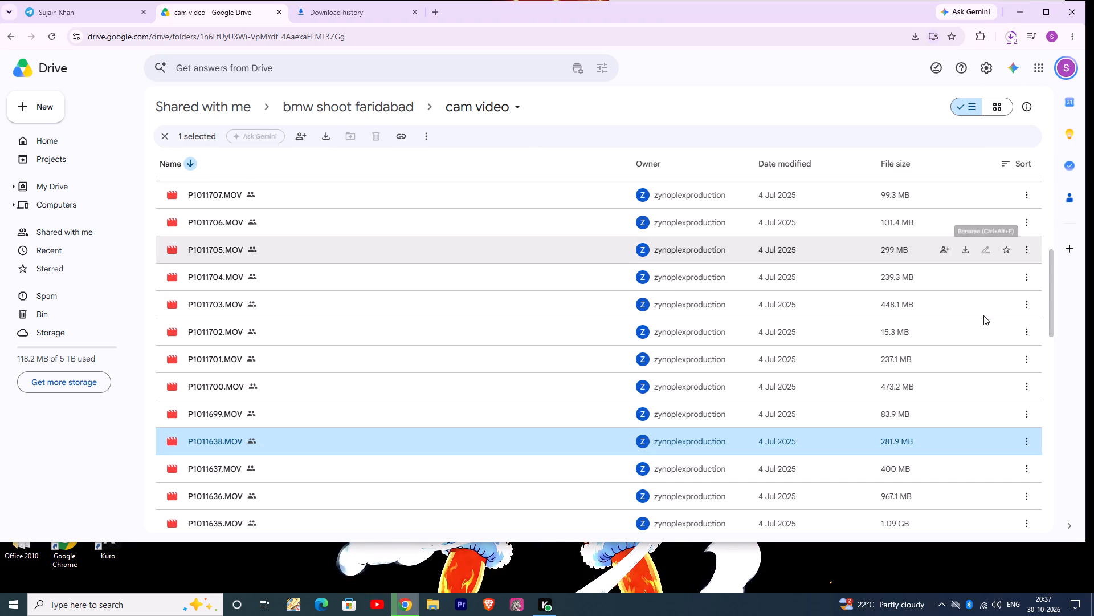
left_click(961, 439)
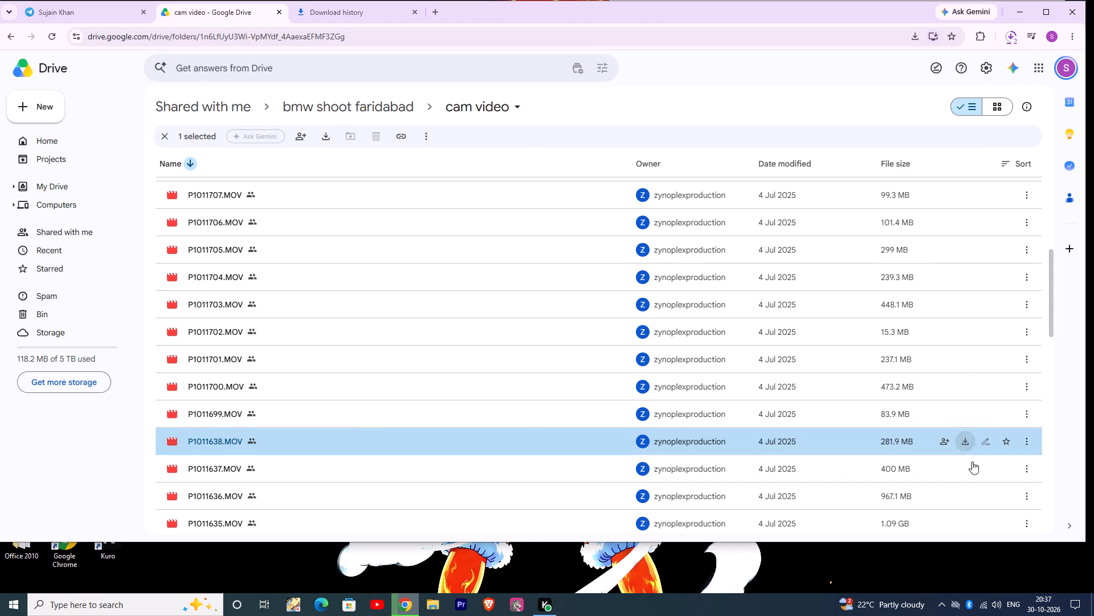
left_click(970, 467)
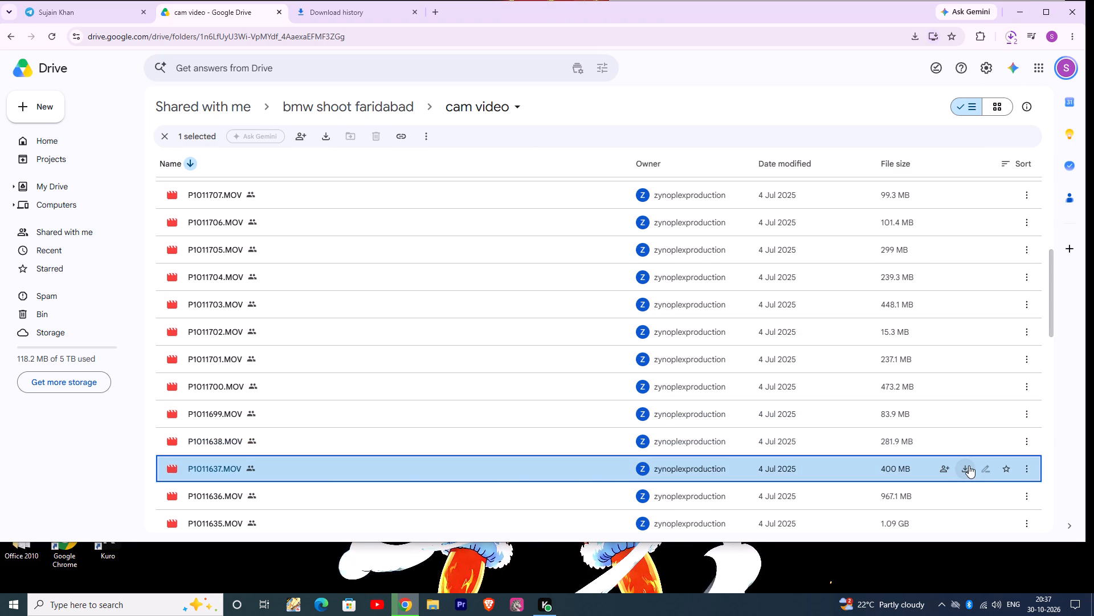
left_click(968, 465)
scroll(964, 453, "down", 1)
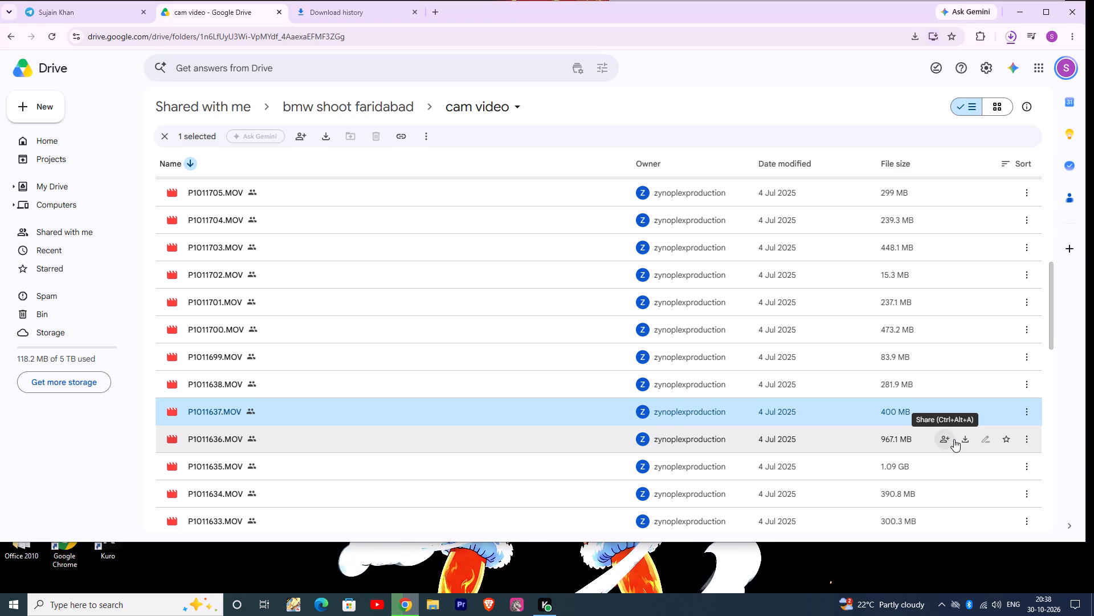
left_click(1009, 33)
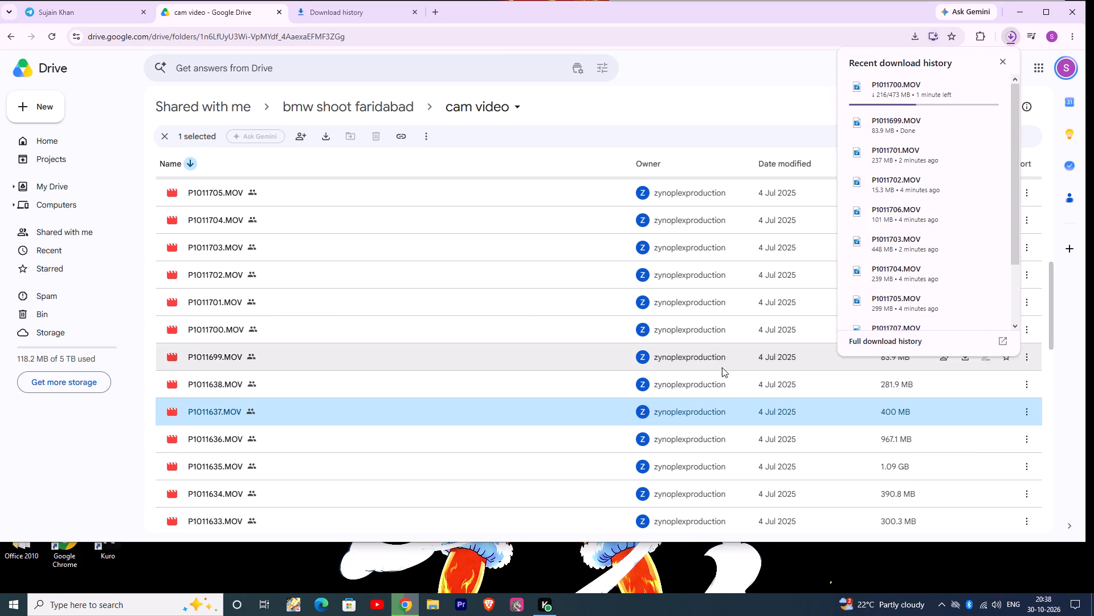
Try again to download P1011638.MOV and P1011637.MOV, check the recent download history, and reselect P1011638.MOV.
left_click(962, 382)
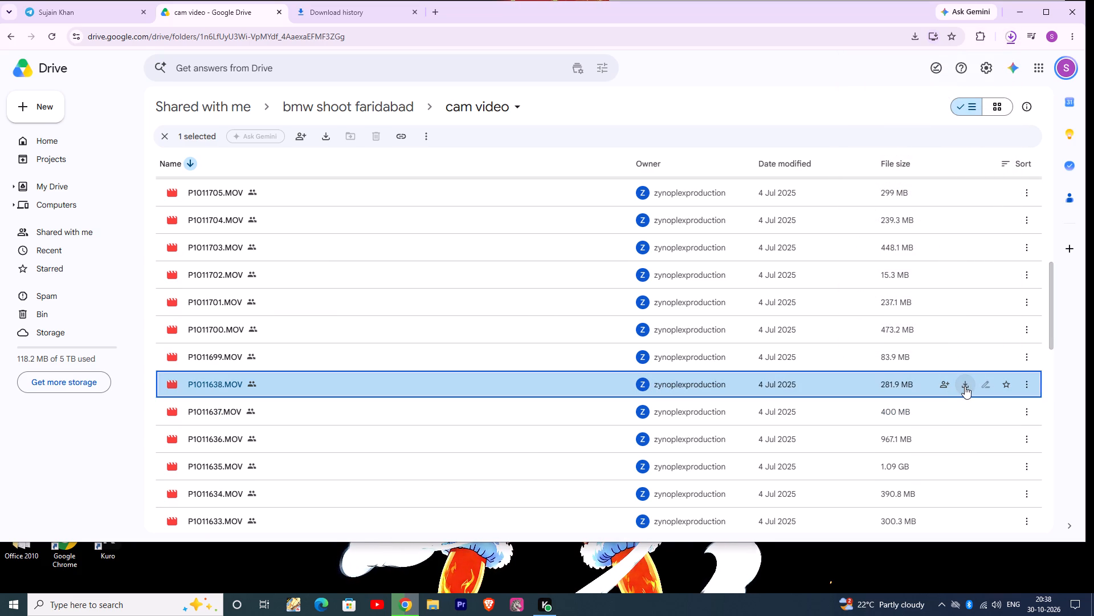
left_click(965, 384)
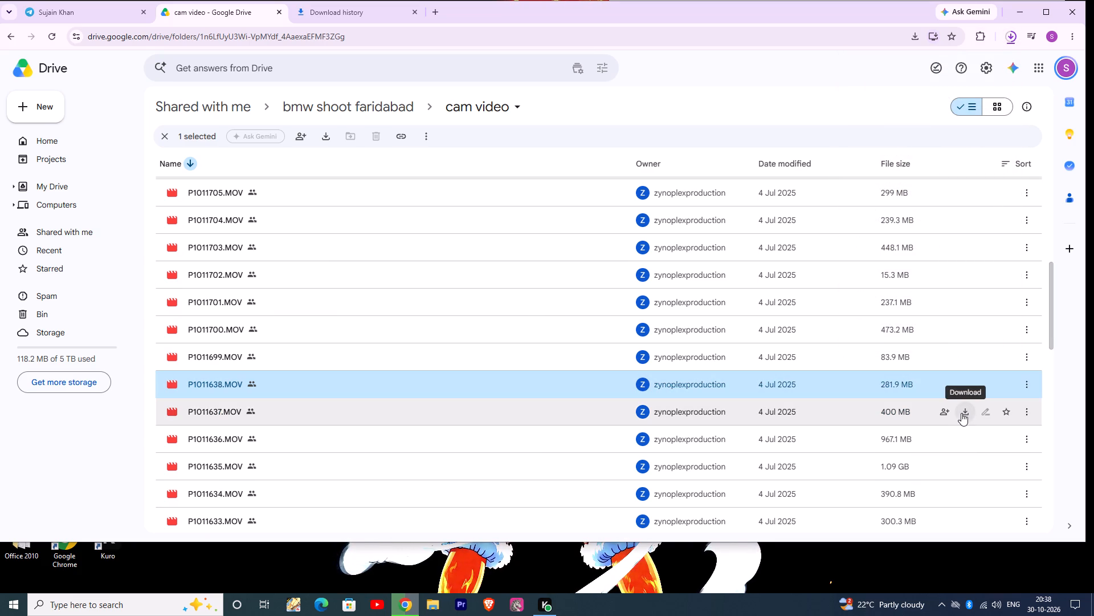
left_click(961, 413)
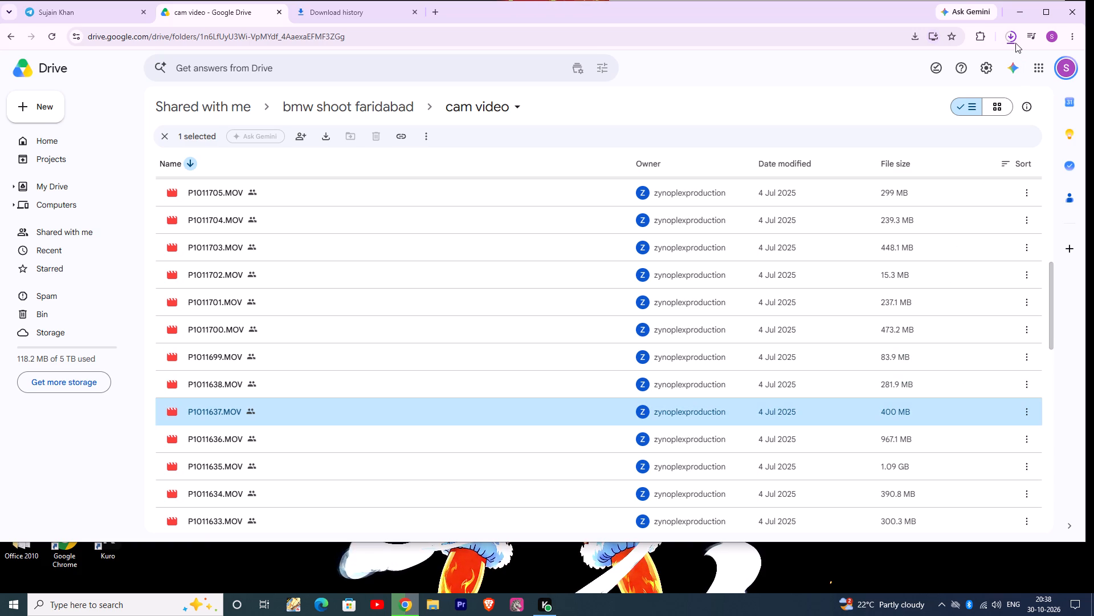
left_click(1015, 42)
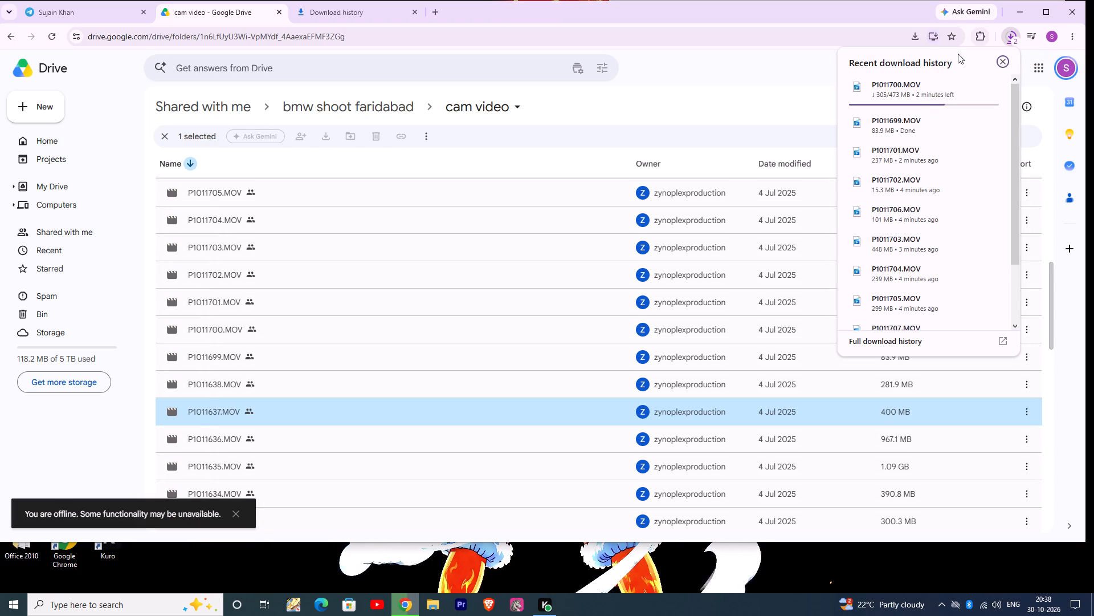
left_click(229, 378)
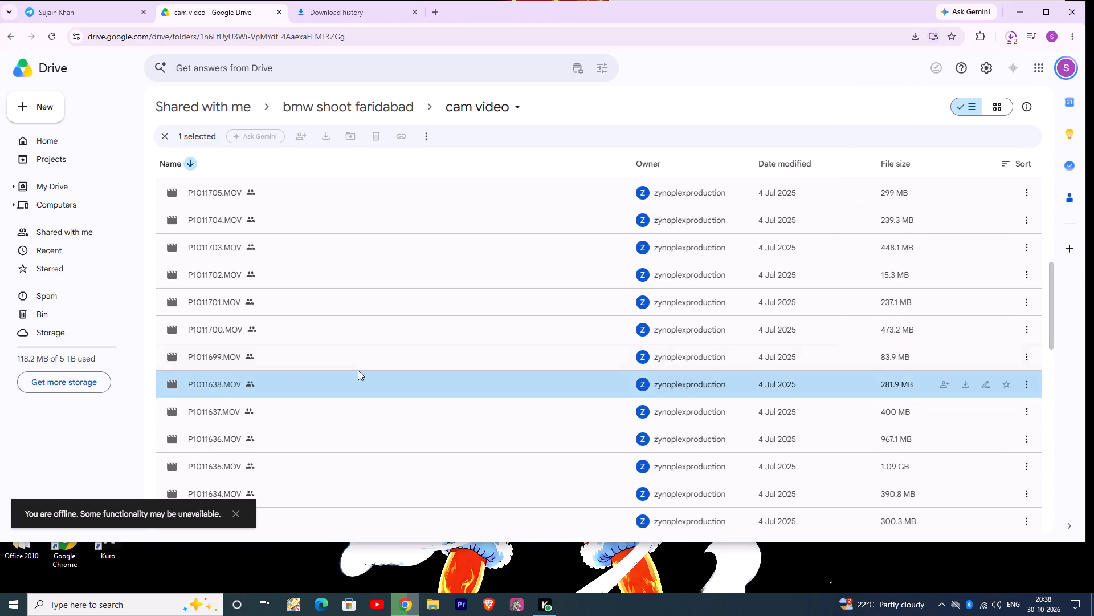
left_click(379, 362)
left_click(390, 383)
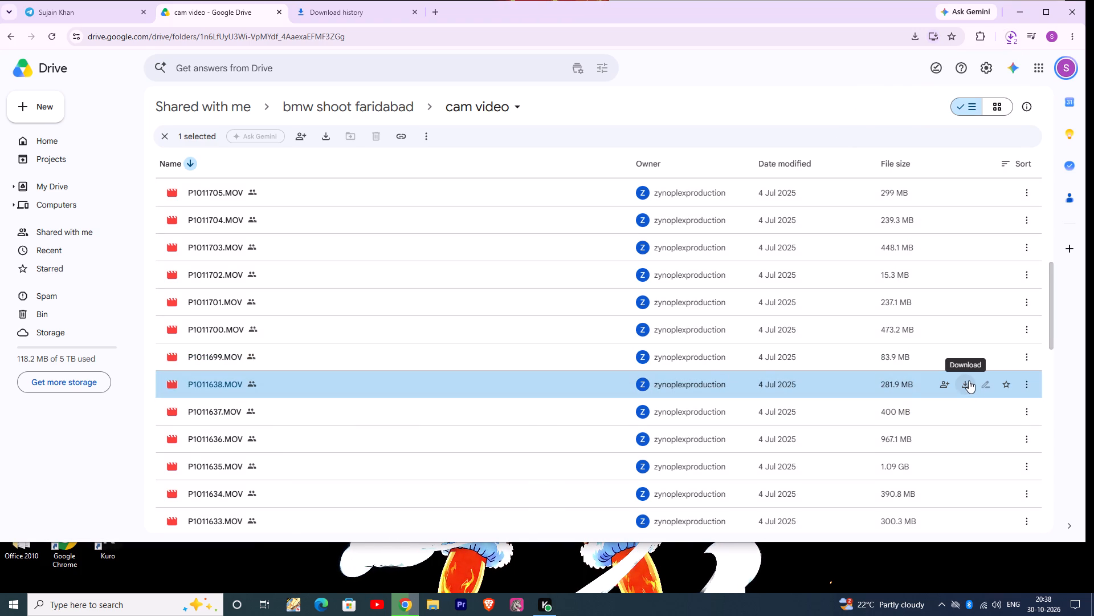
Cancel the duplicate download P1011699 (1).MOV in the recent download history.
left_click(1007, 35)
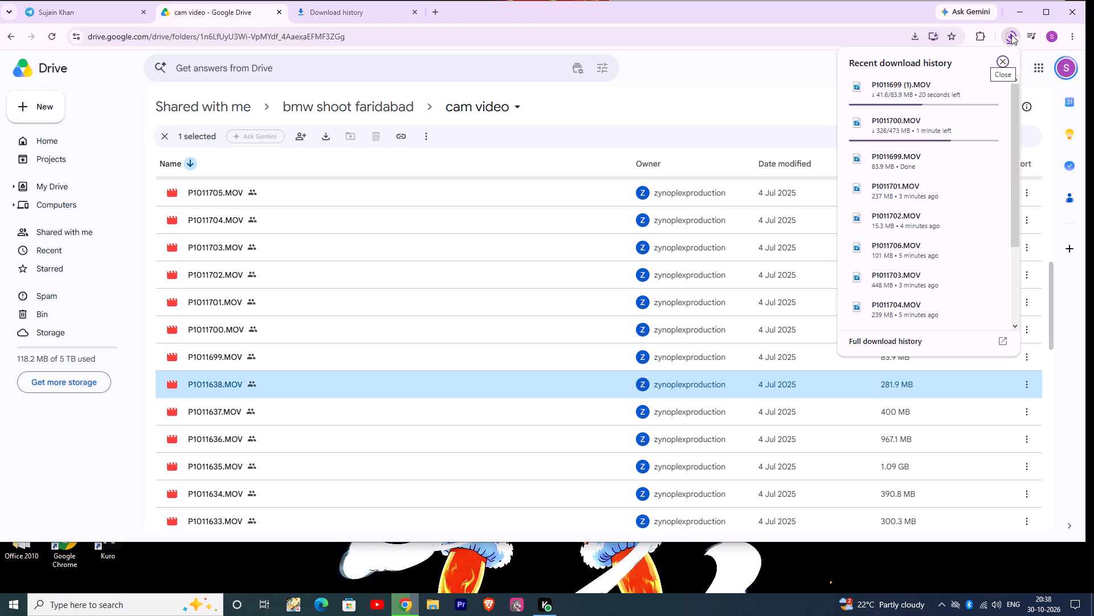
left_click(991, 84)
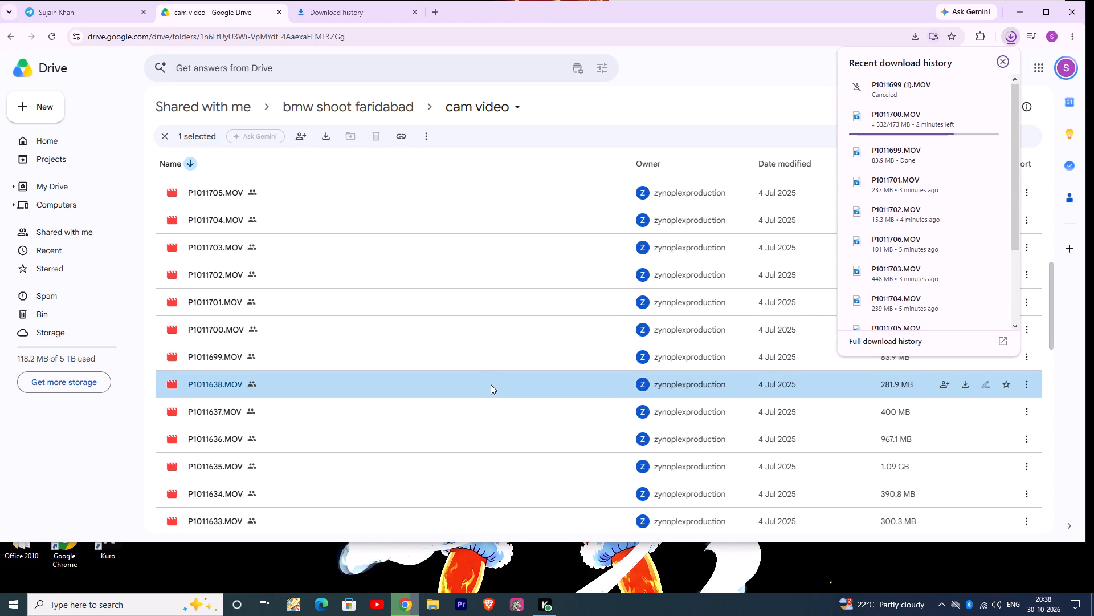
Download P1011638.MOV from the cam video folder, approving it without a virus scan.
left_click(966, 384)
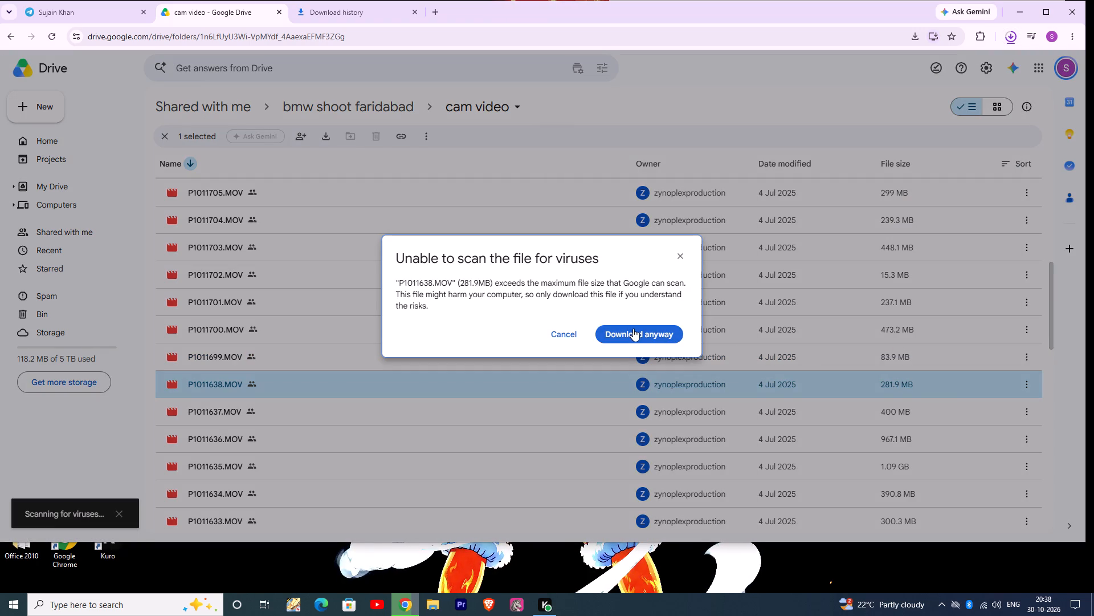
left_click(633, 329)
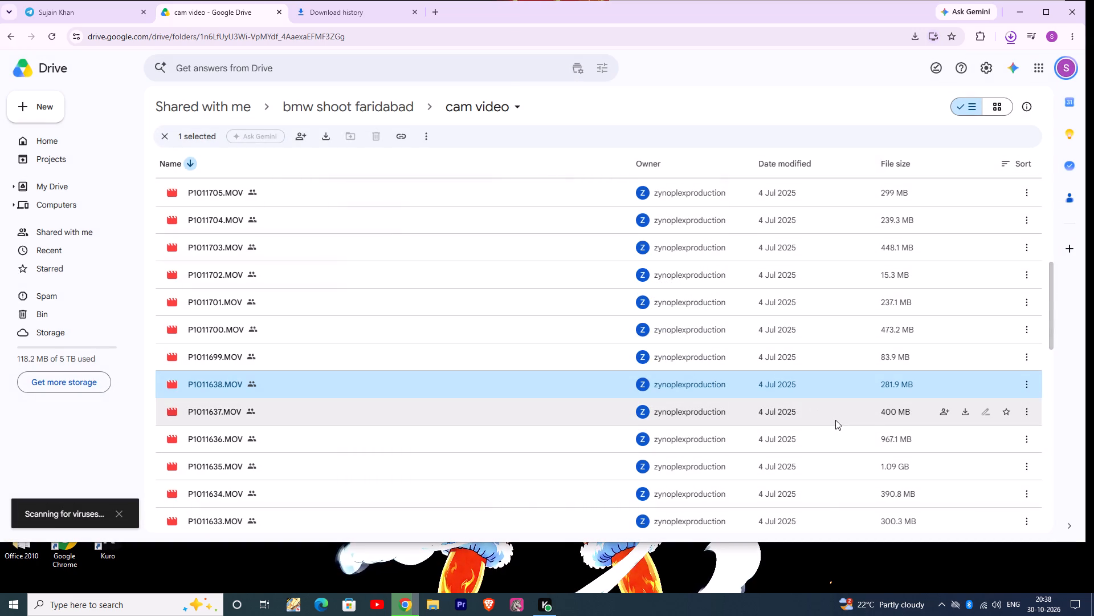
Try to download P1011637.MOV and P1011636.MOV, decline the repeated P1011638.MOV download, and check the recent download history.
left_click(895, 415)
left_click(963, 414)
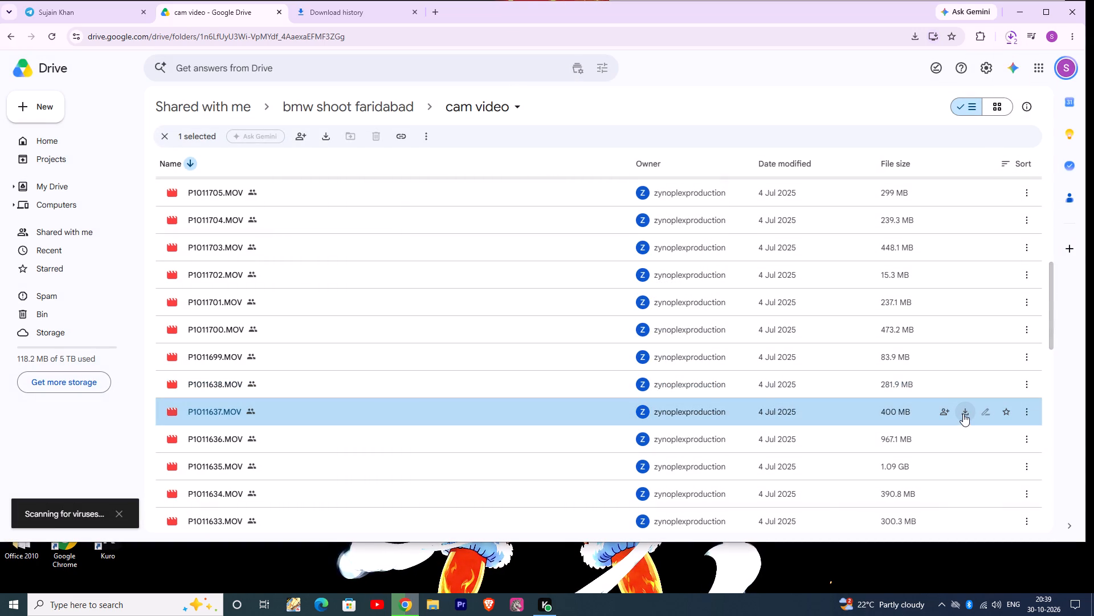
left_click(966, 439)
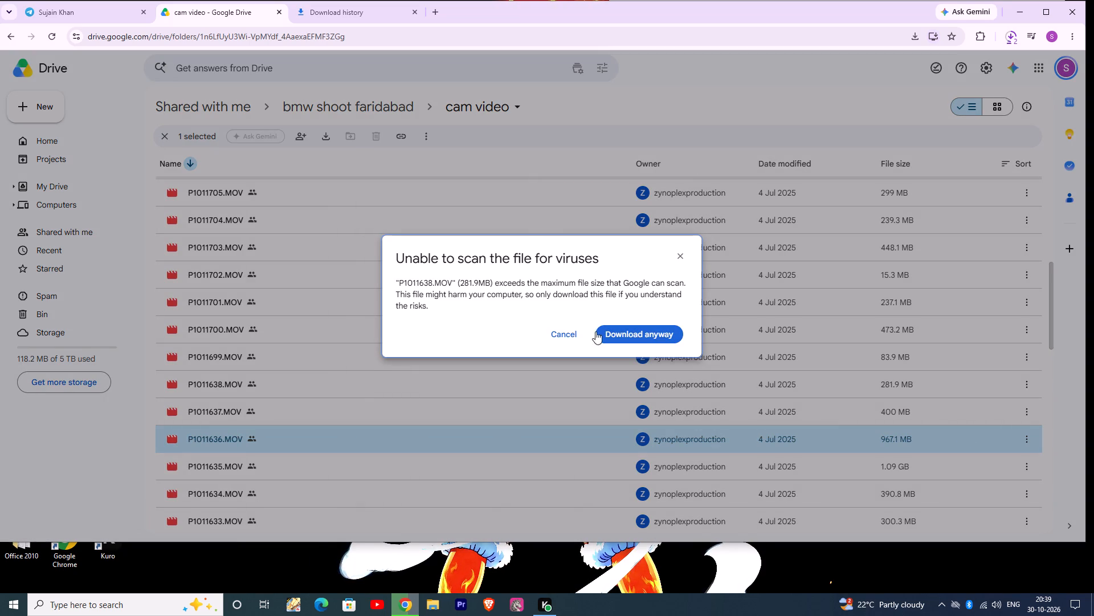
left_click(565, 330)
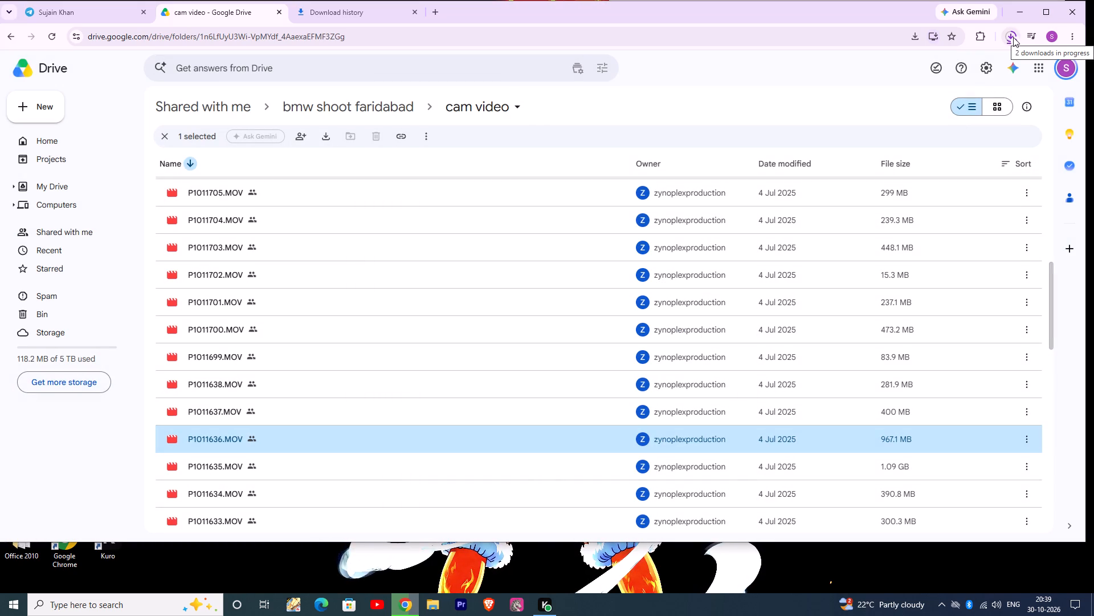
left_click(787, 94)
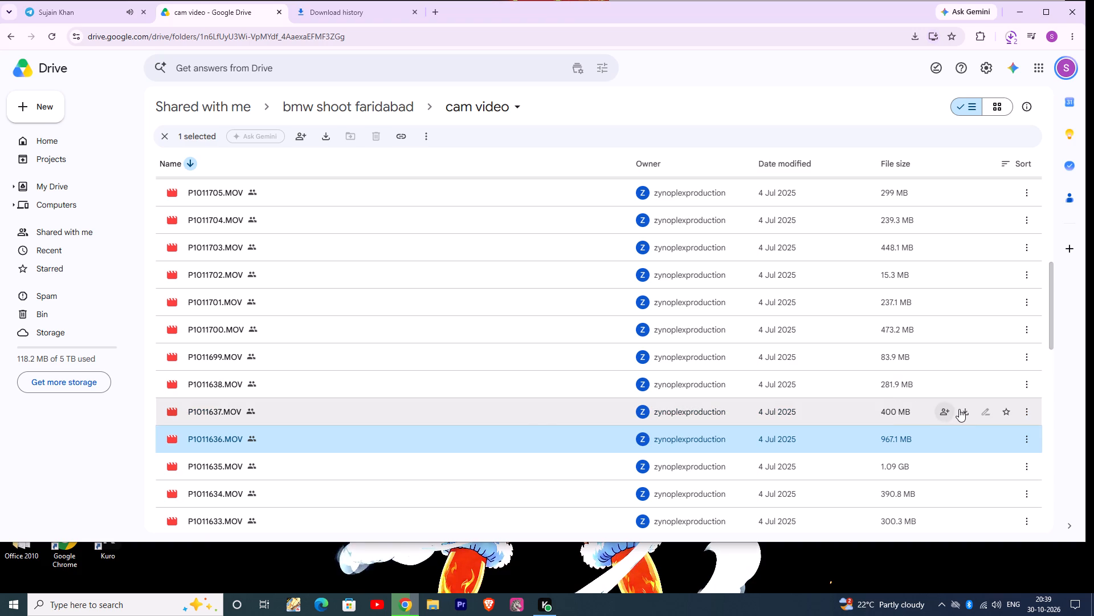
Request the downloads of P1011637.MOV and P1011636.MOV again and check the recent download history.
left_click(961, 409)
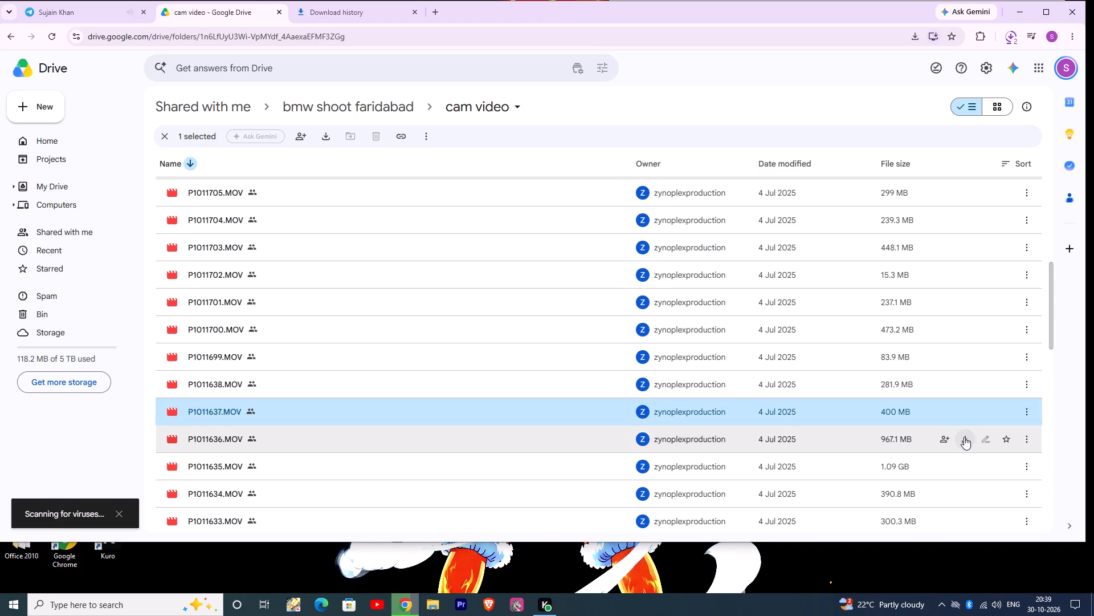
left_click(964, 437)
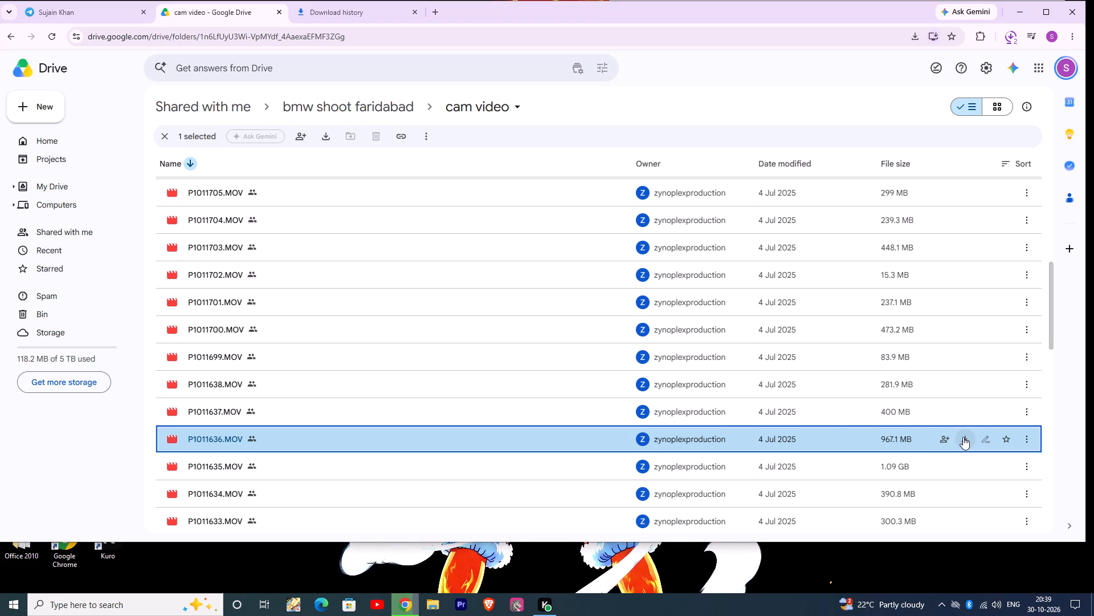
left_click(1017, 40)
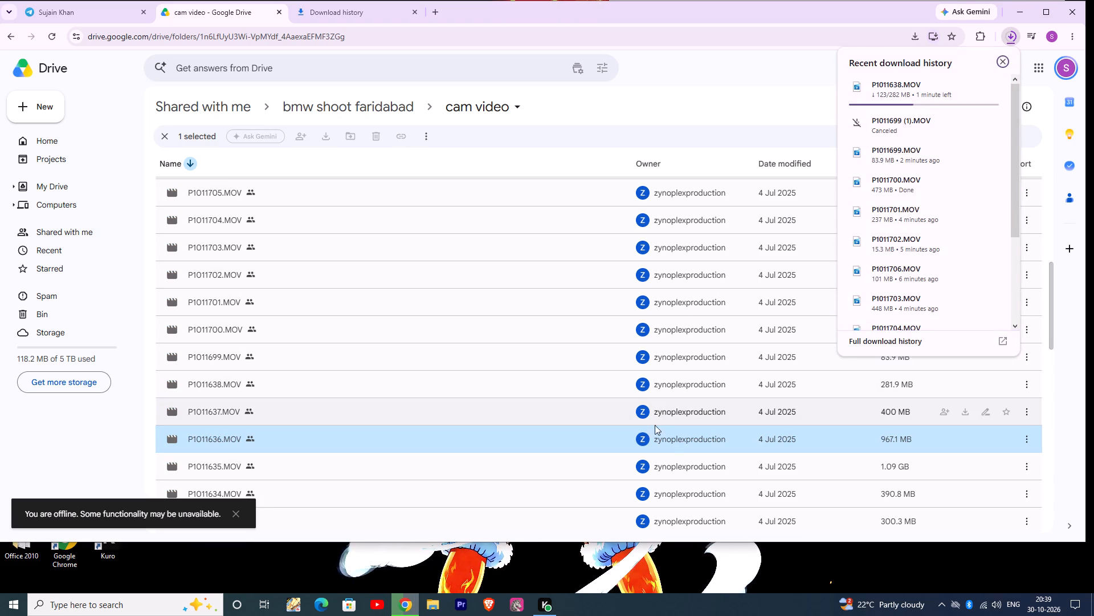
scroll(966, 447, "down", 2)
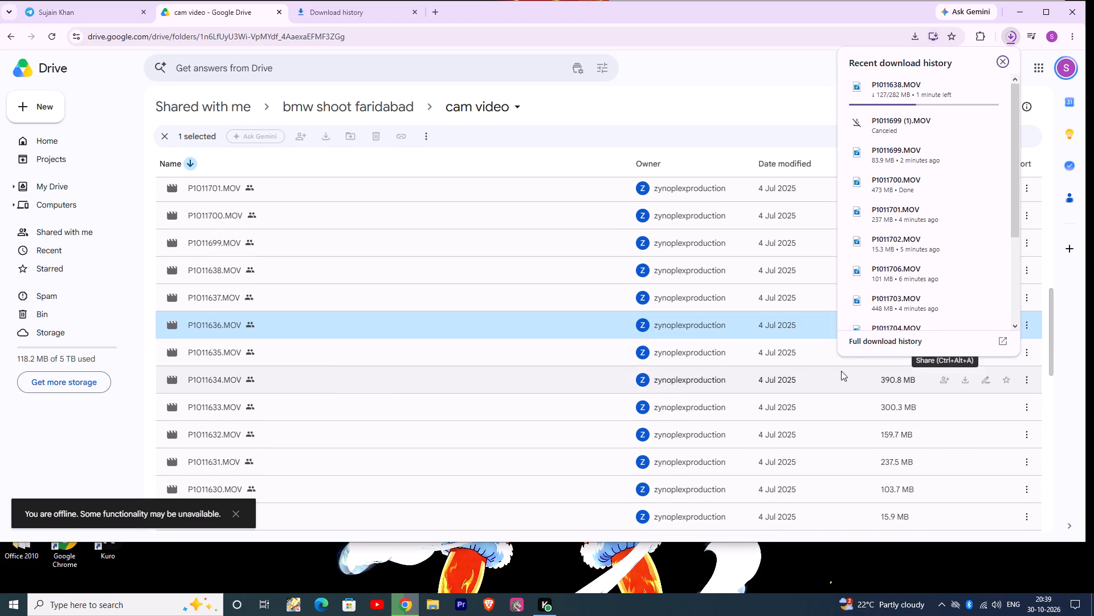
left_click(782, 363)
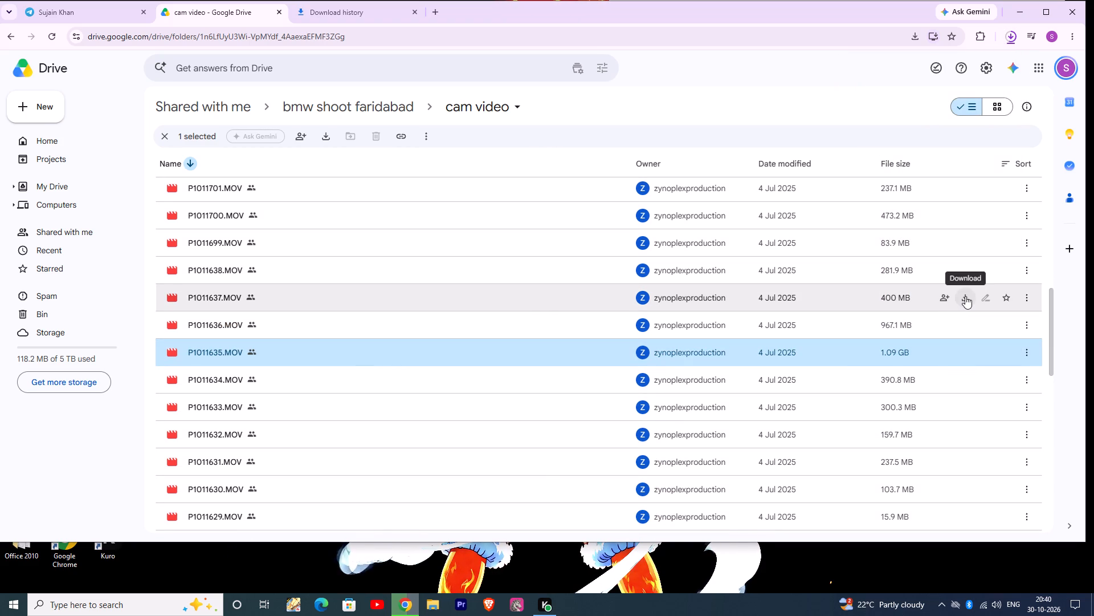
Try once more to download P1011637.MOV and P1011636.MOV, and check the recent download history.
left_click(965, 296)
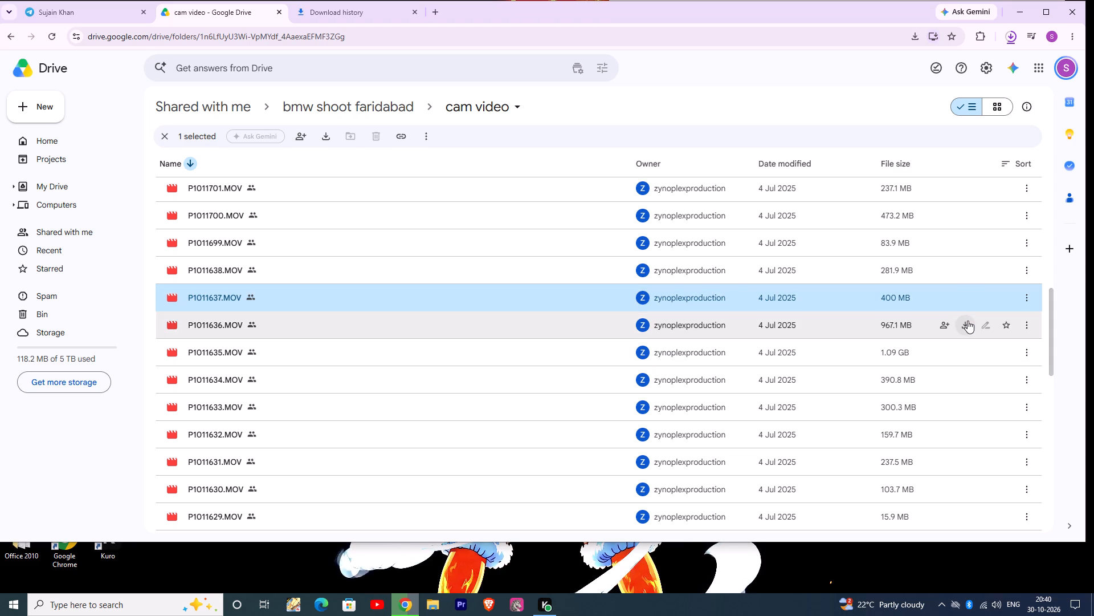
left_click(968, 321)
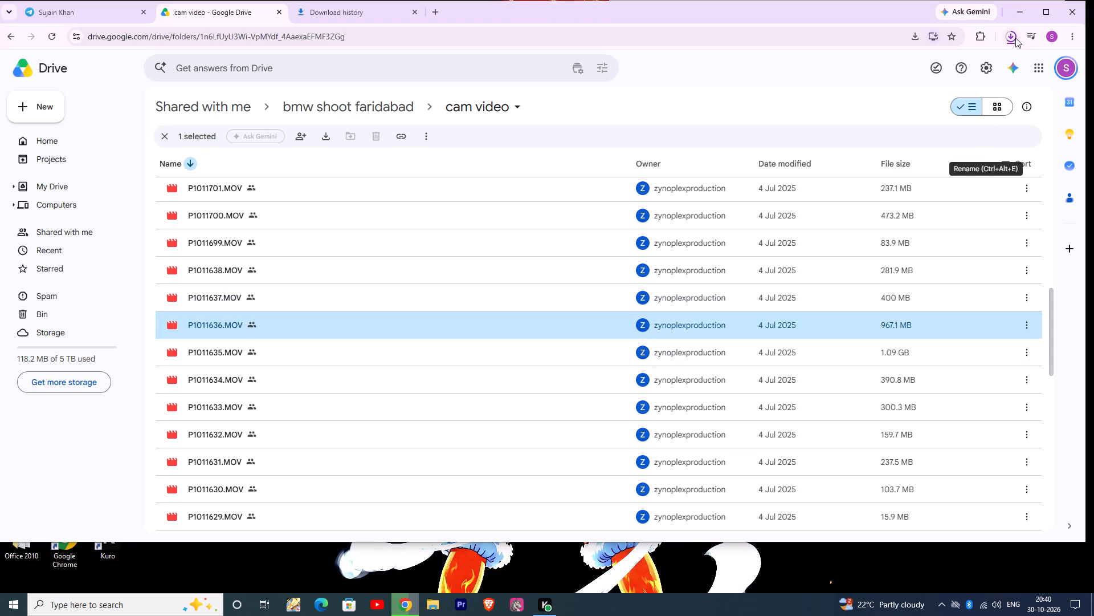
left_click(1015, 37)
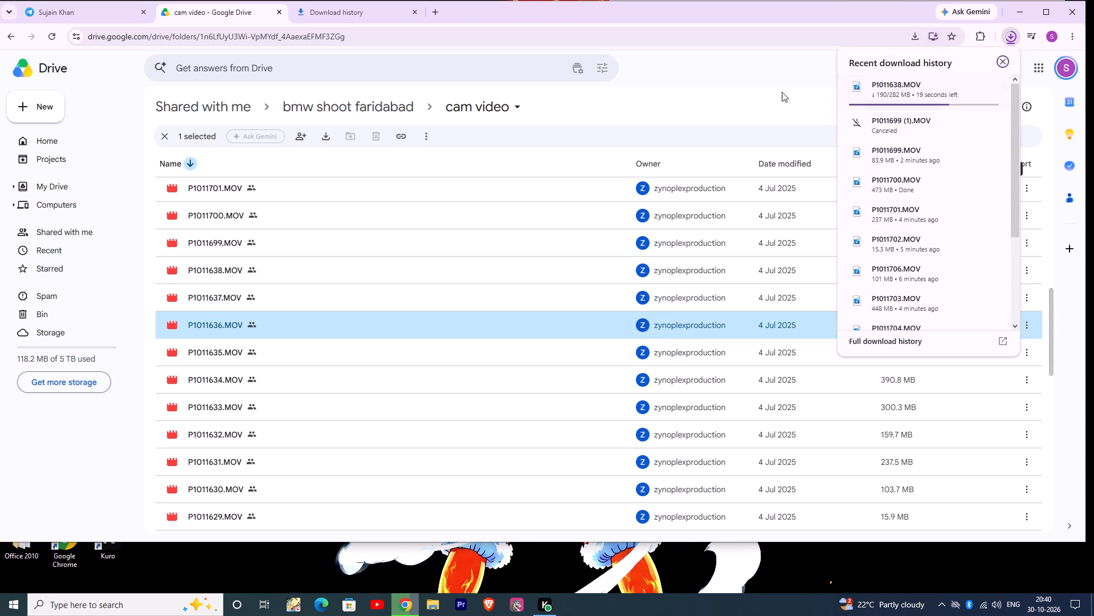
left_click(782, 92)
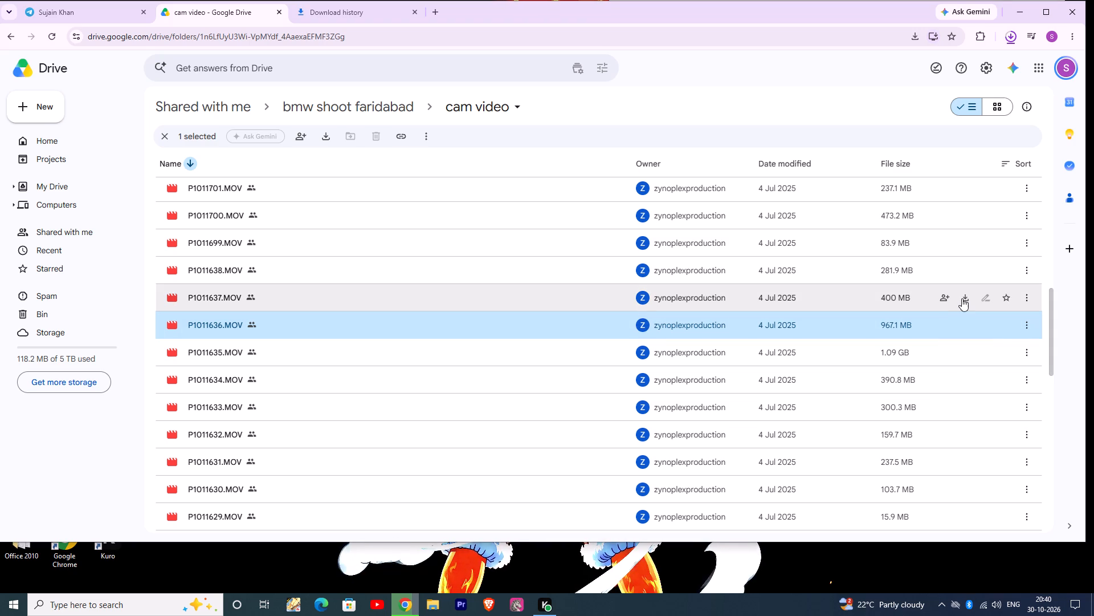
Download P1011637.MOV from the cam video folder, approving it without a virus scan.
left_click(962, 297)
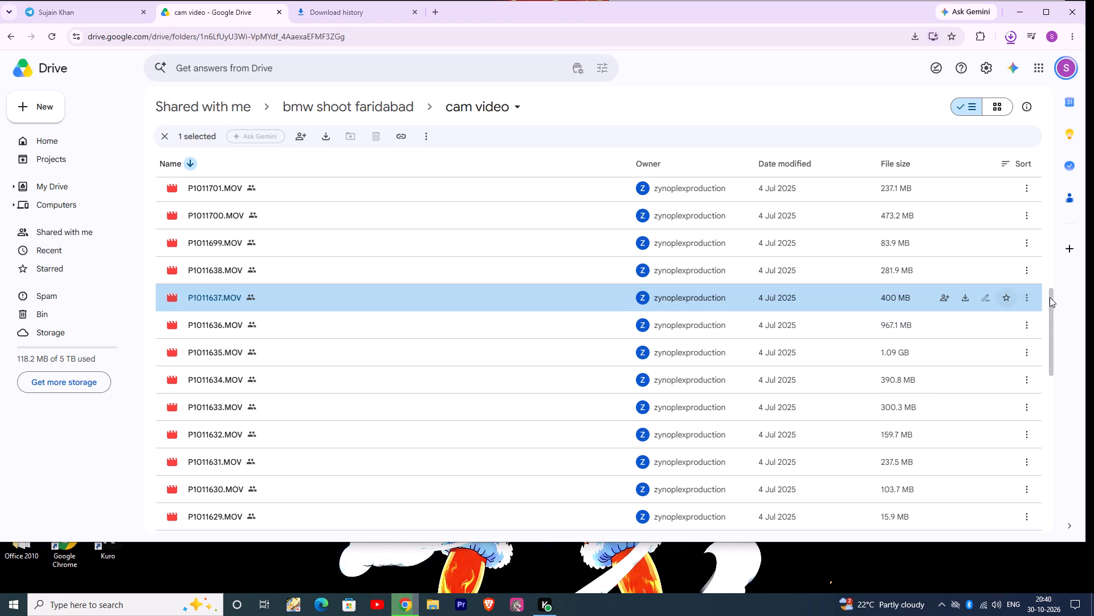
left_click(1029, 293)
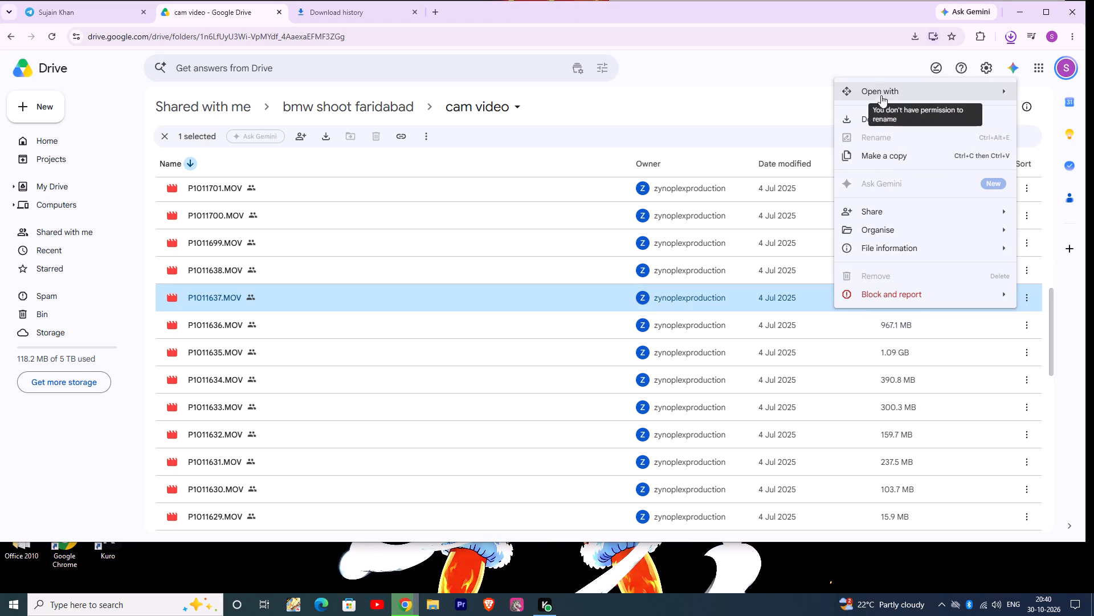
left_click(851, 115)
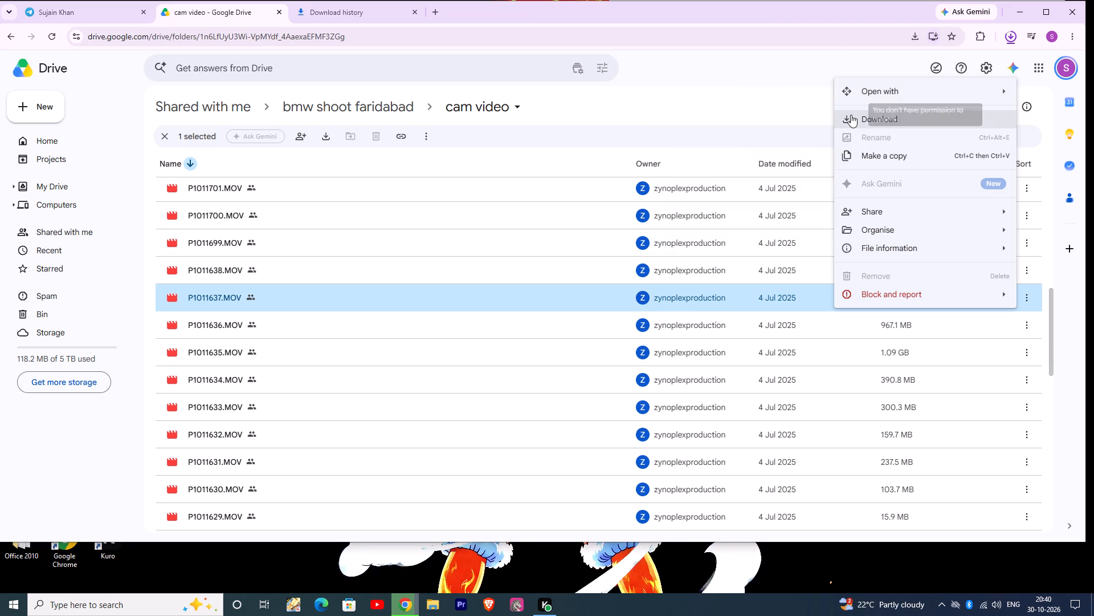
left_click(1023, 321)
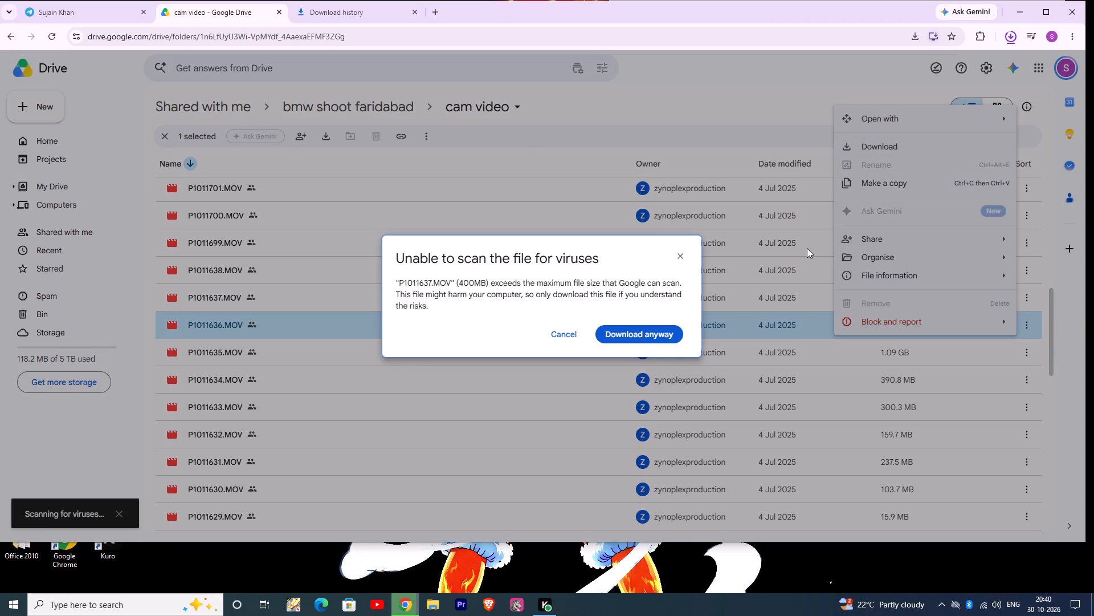
left_click(663, 327)
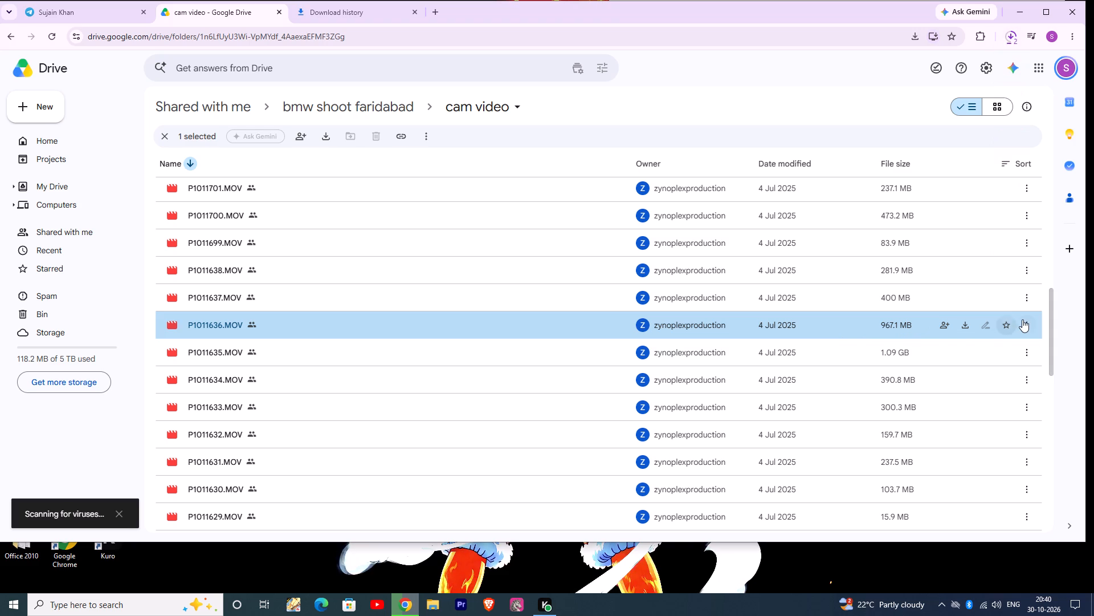
Download P1011636.MOV, approving both the repeated P1011637.MOV request and P1011636.MOV without a virus scan.
left_click(1023, 322)
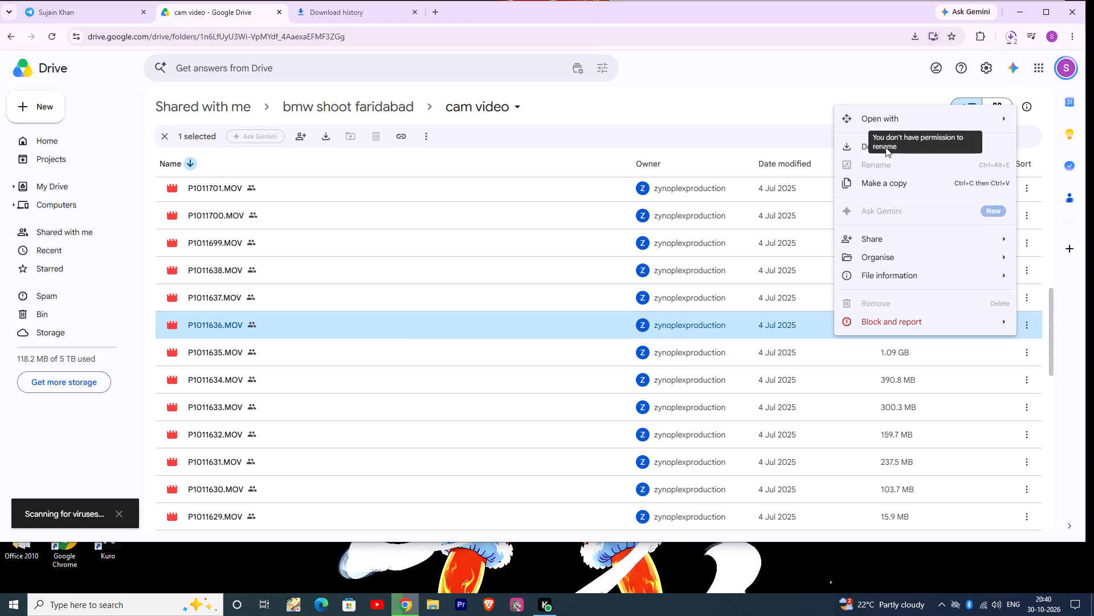
left_click(852, 146)
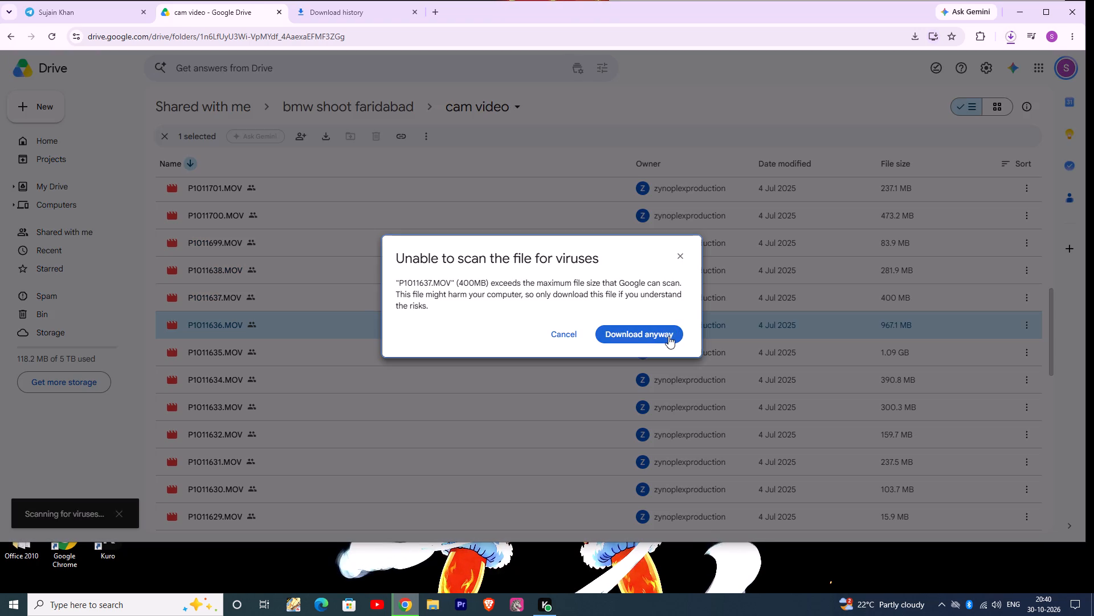
left_click(667, 333)
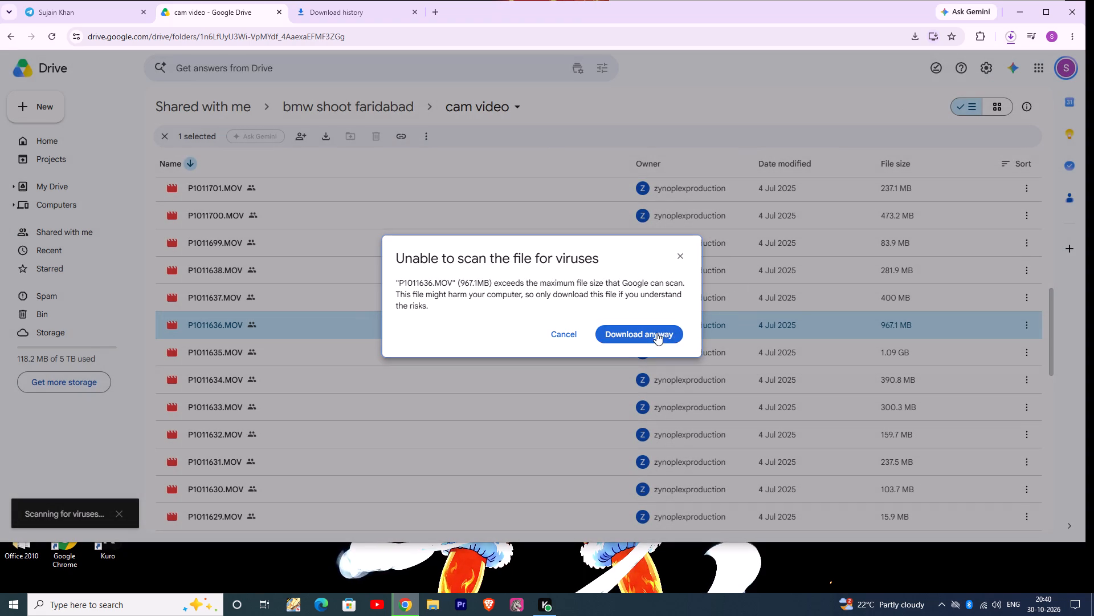
left_click(656, 333)
Cancel the duplicate download P1011637 (1).MOV in the recent download history and close the history.
left_click(1006, 37)
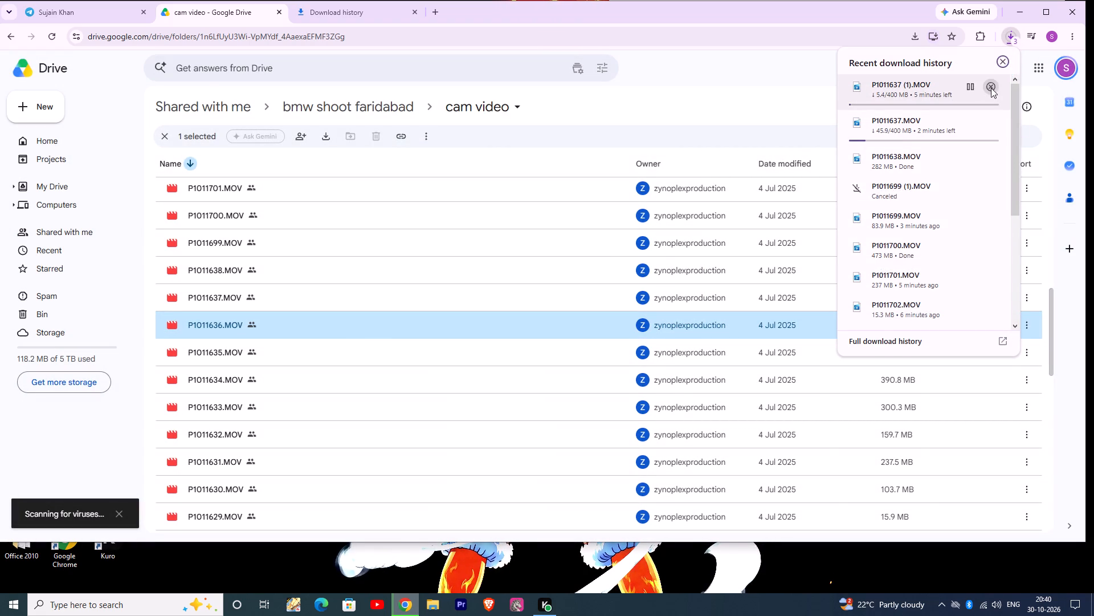
left_click(991, 88)
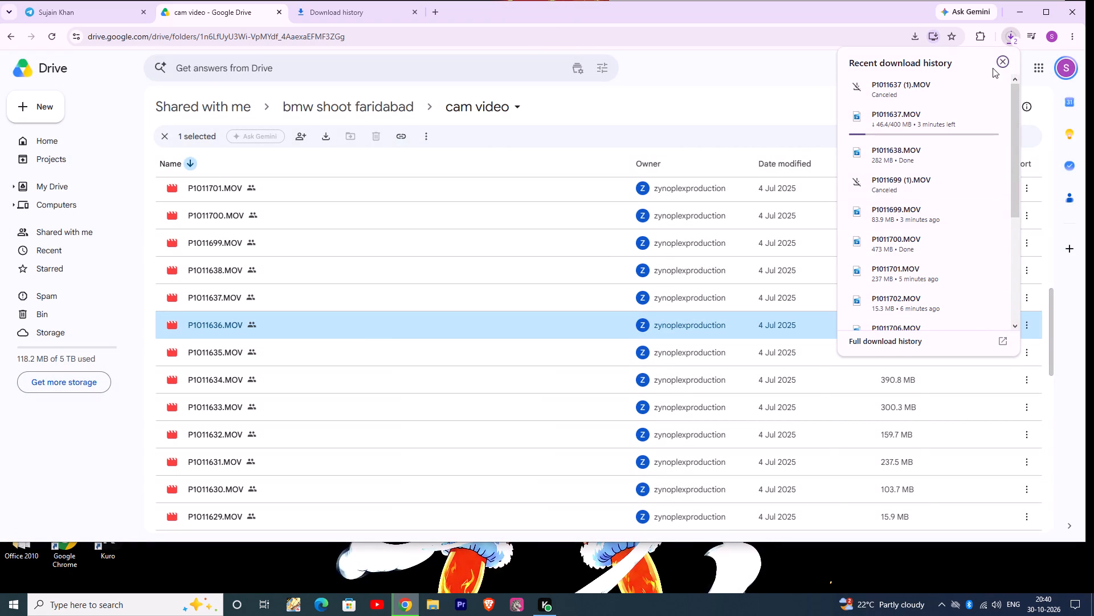
left_click(1005, 57)
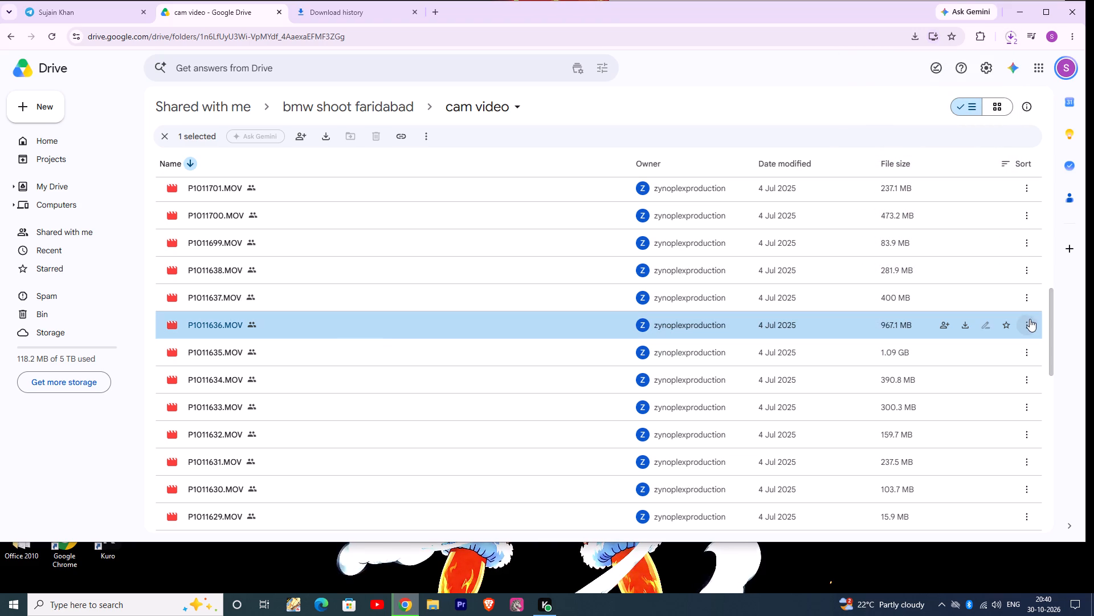
Request the downloads of P1011636.MOV and P1011635.MOV, repeating the request for P1011635.MOV.
left_click(1027, 319)
left_click(900, 146)
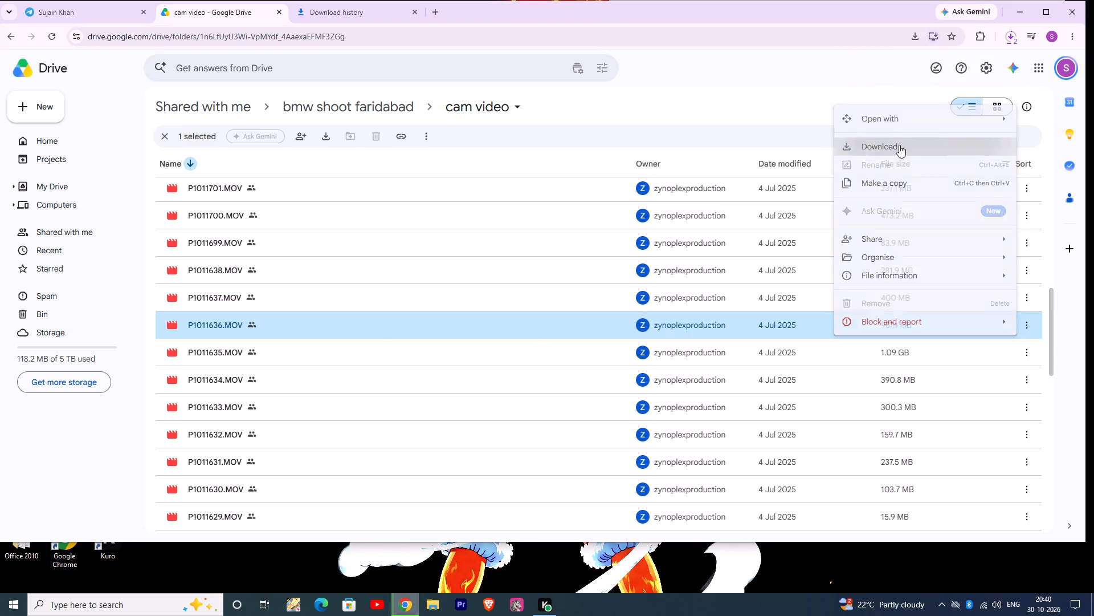
left_click(1028, 350)
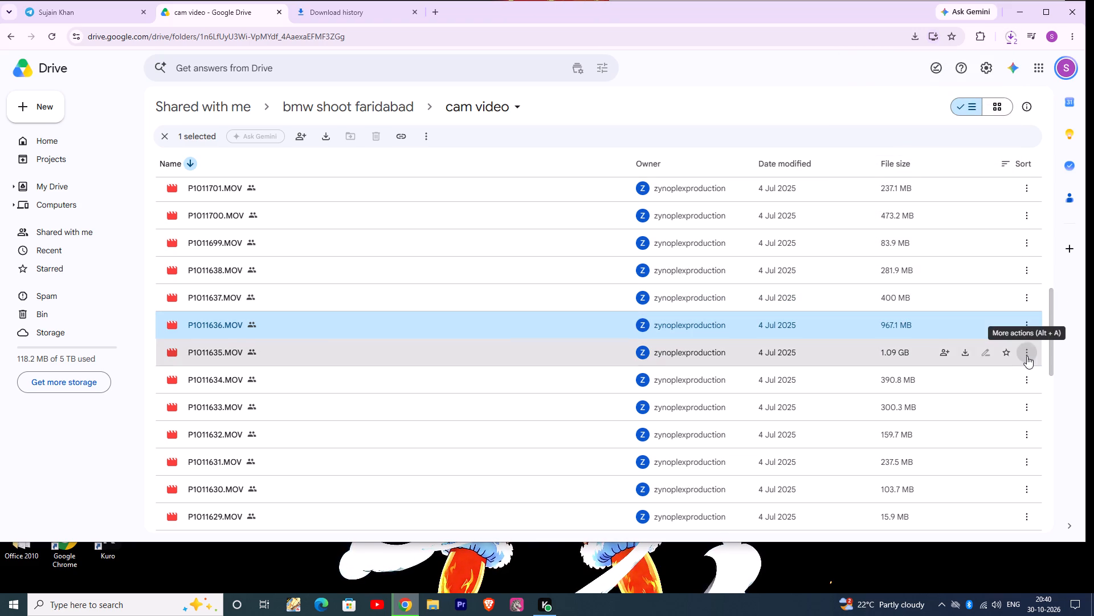
left_click(892, 169)
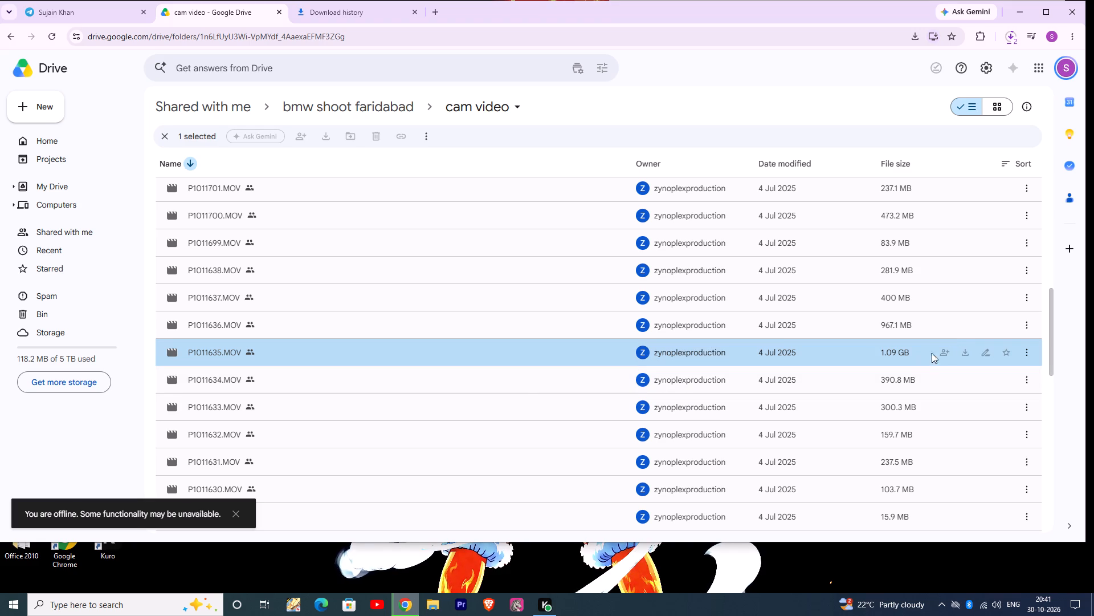
left_click(1025, 354)
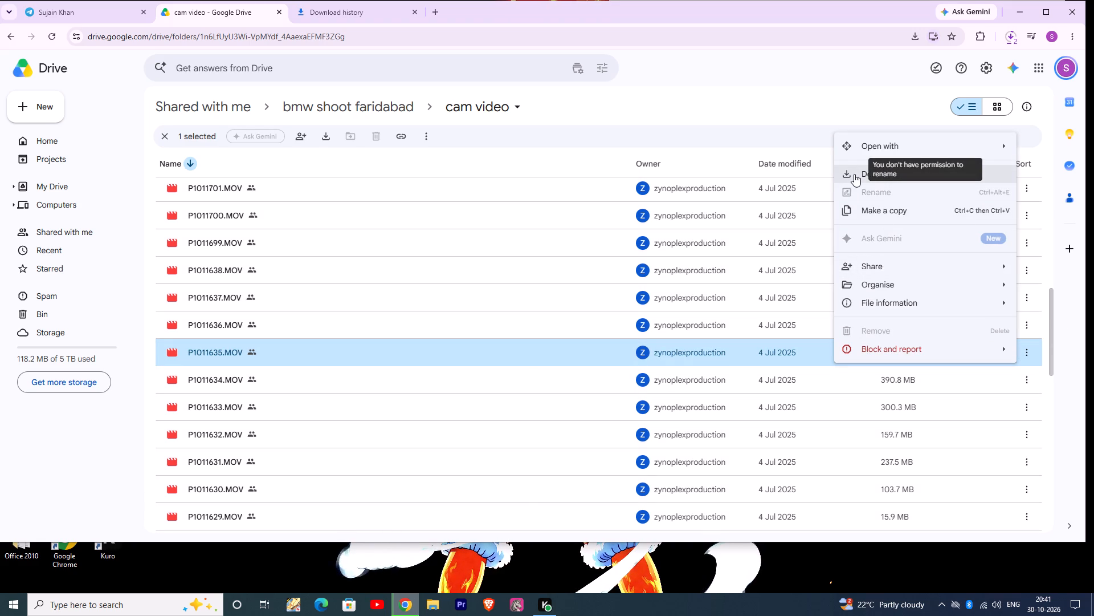
left_click(854, 174)
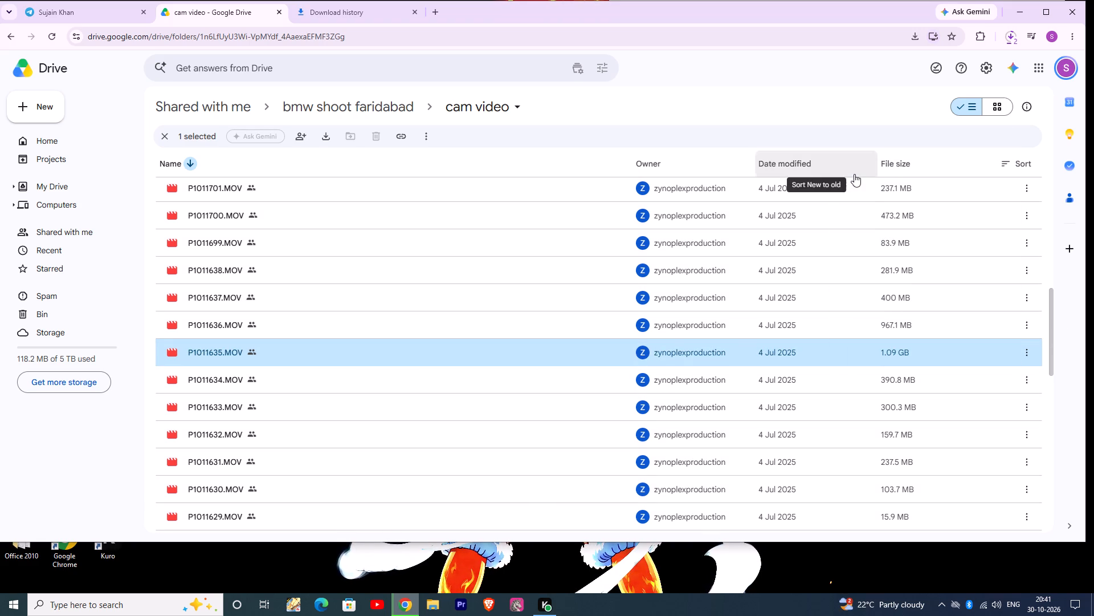
Request the download of P1011636.MOV again and check the recent download history.
left_click(1027, 319)
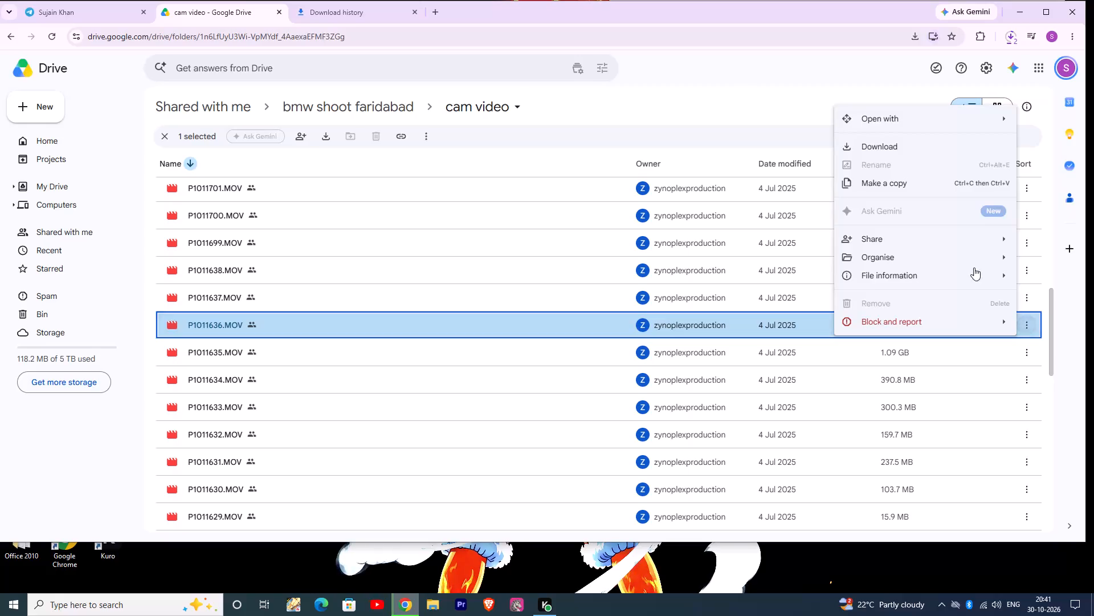
left_click_drag(918, 141, 924, 144)
left_click(1008, 39)
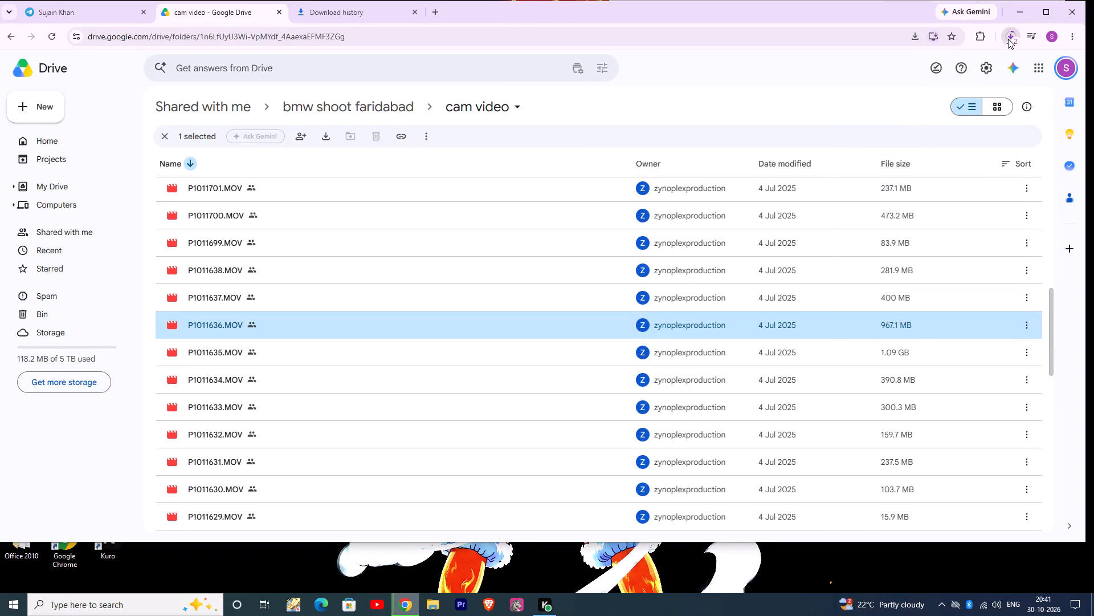
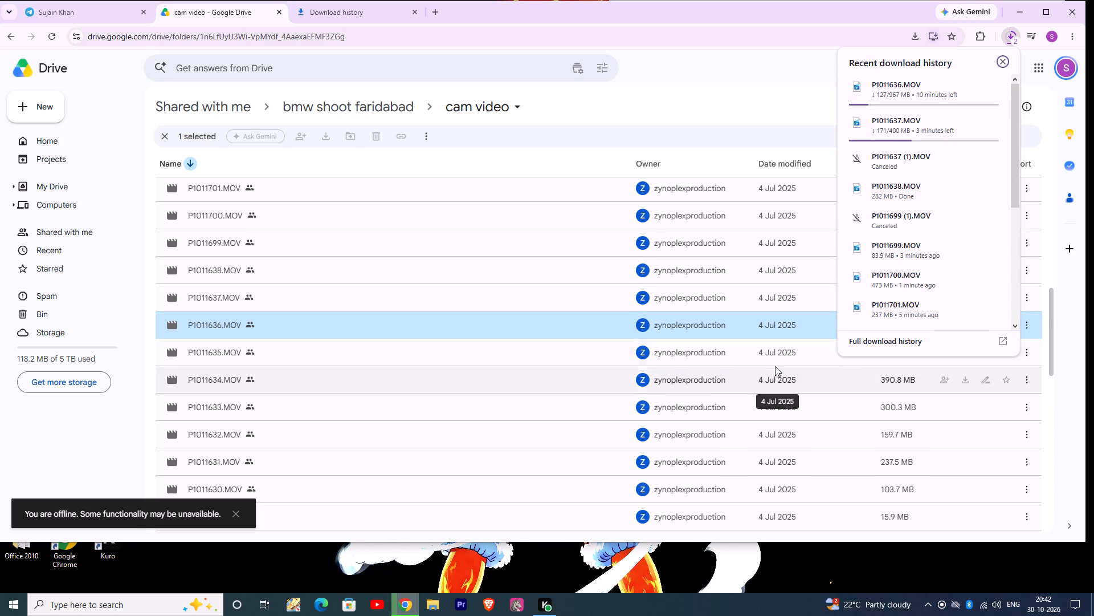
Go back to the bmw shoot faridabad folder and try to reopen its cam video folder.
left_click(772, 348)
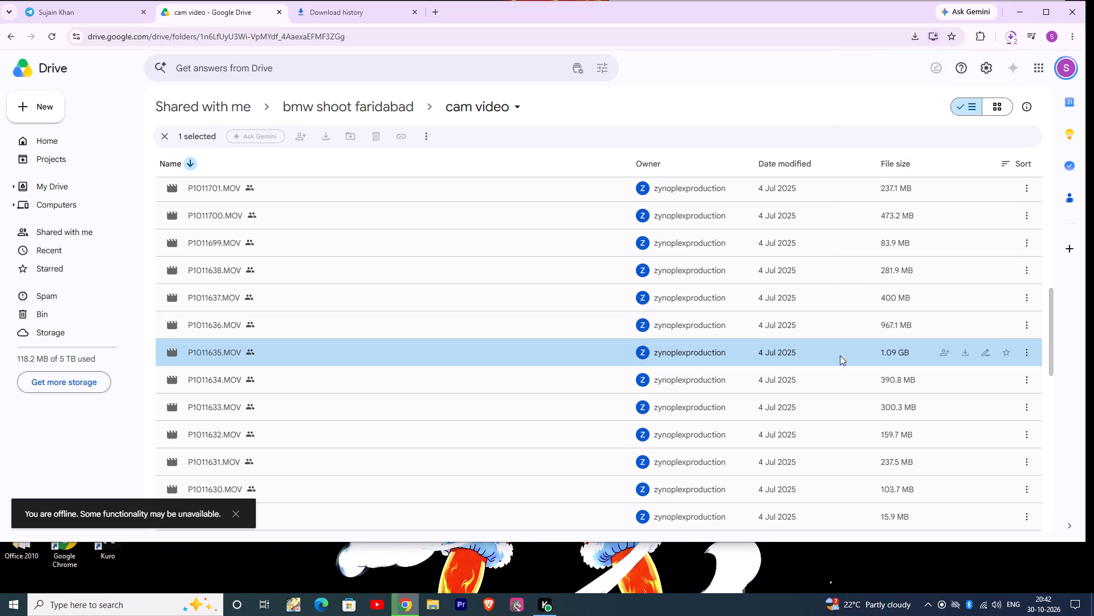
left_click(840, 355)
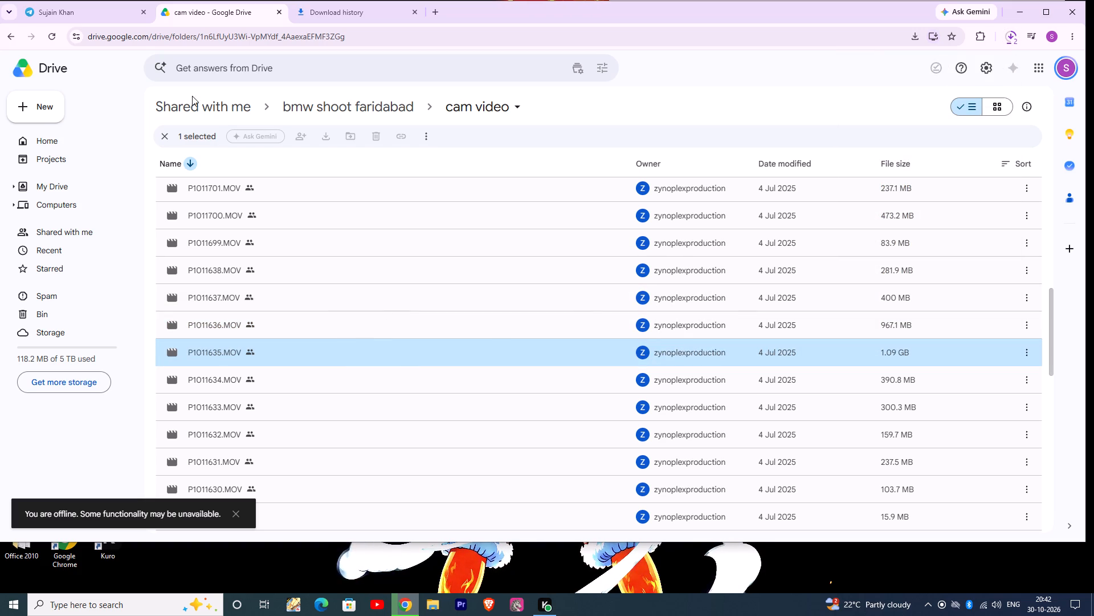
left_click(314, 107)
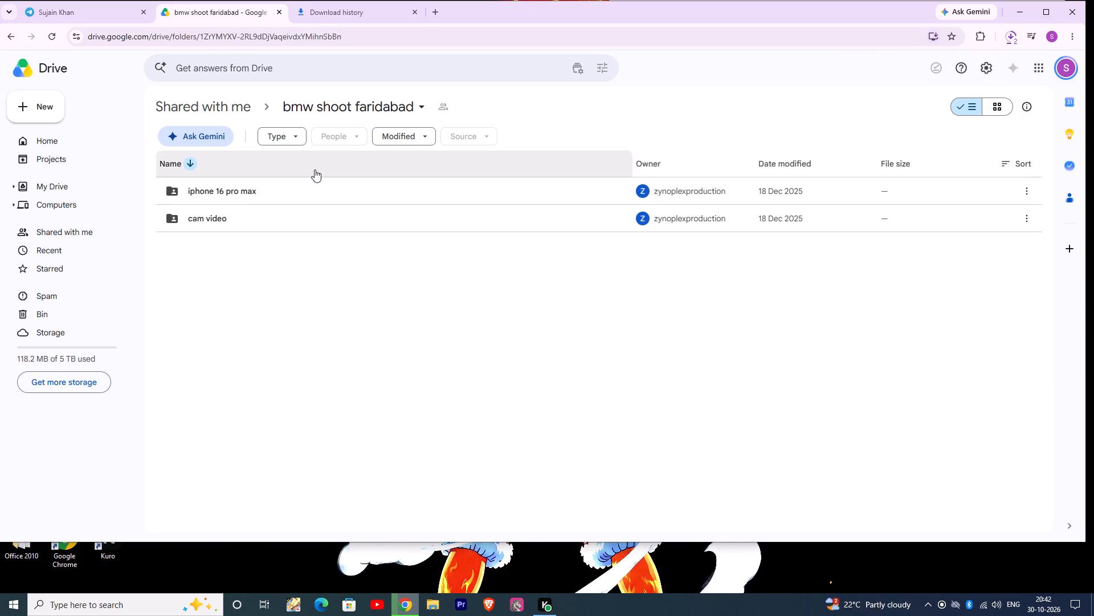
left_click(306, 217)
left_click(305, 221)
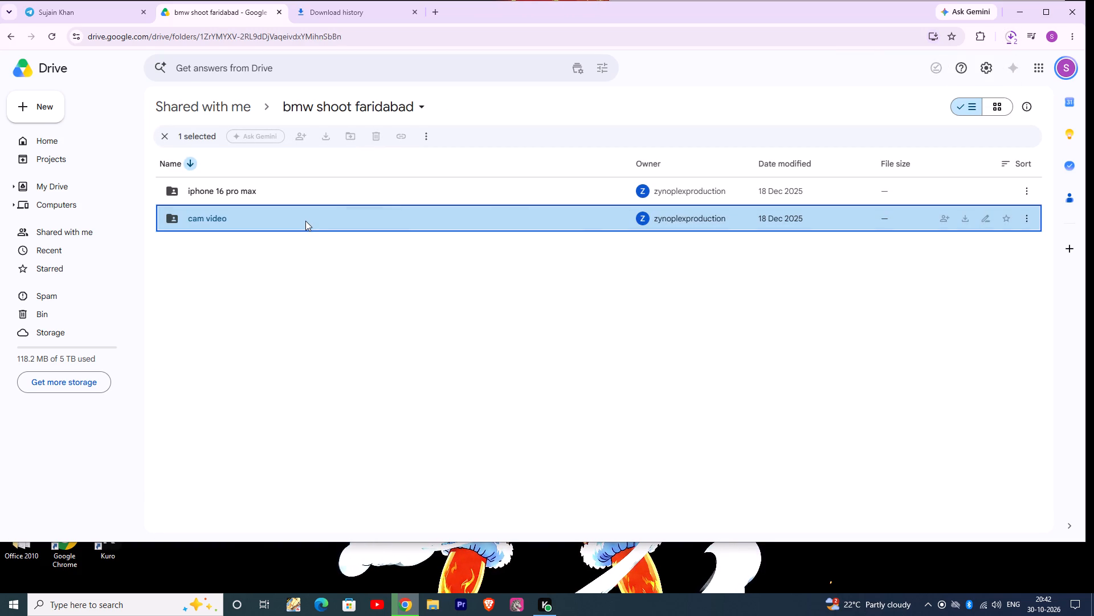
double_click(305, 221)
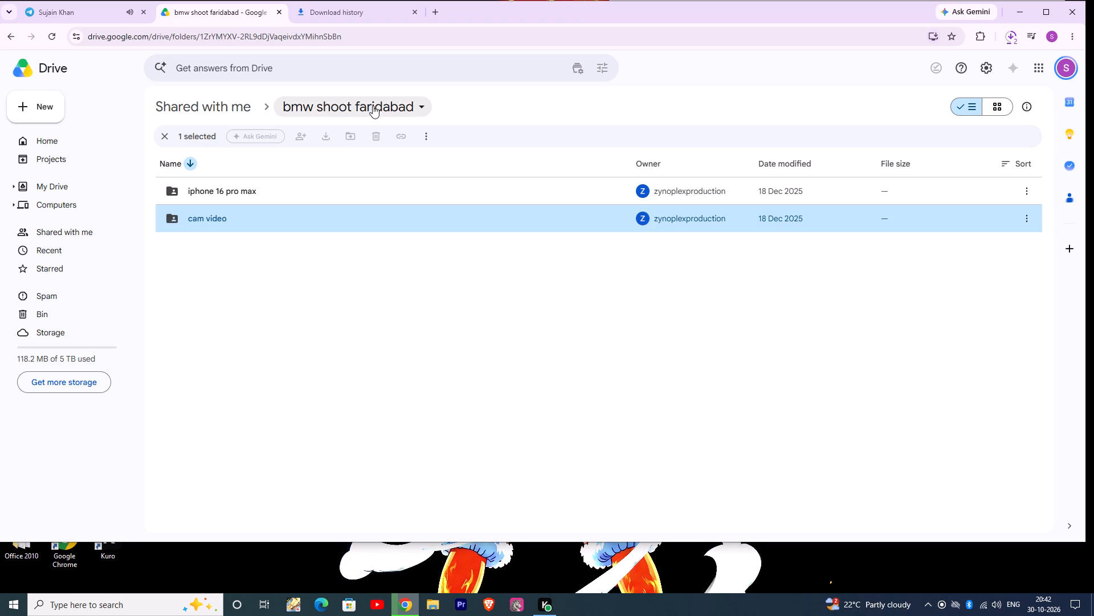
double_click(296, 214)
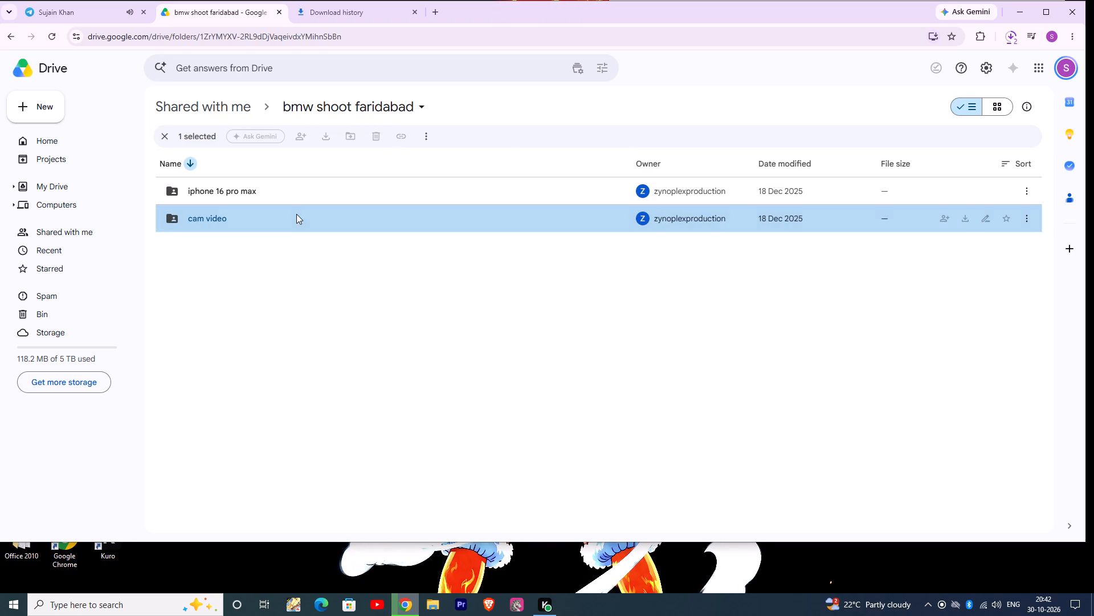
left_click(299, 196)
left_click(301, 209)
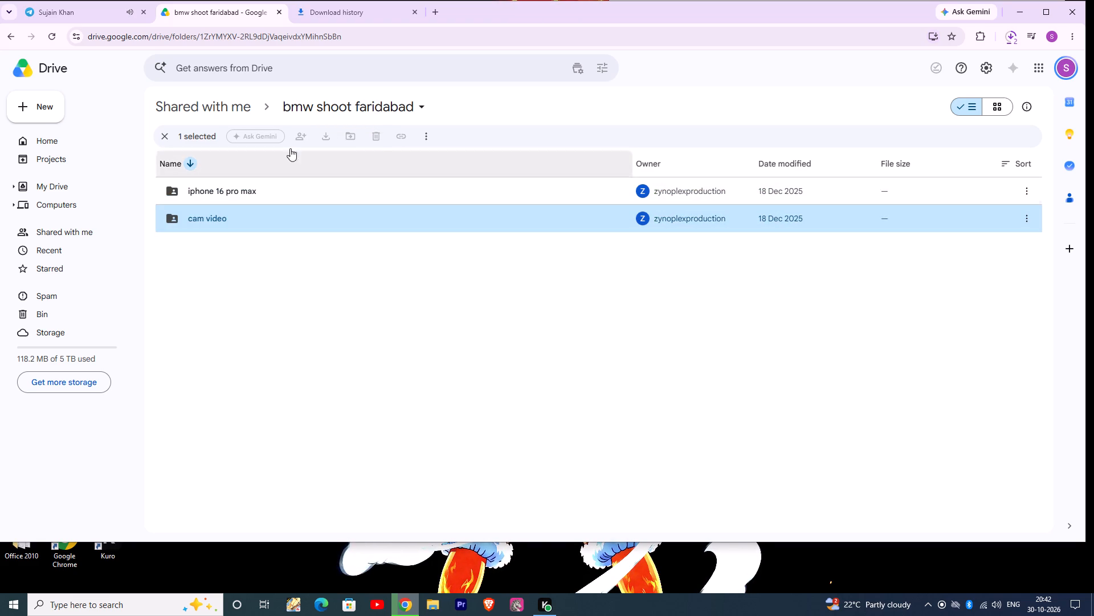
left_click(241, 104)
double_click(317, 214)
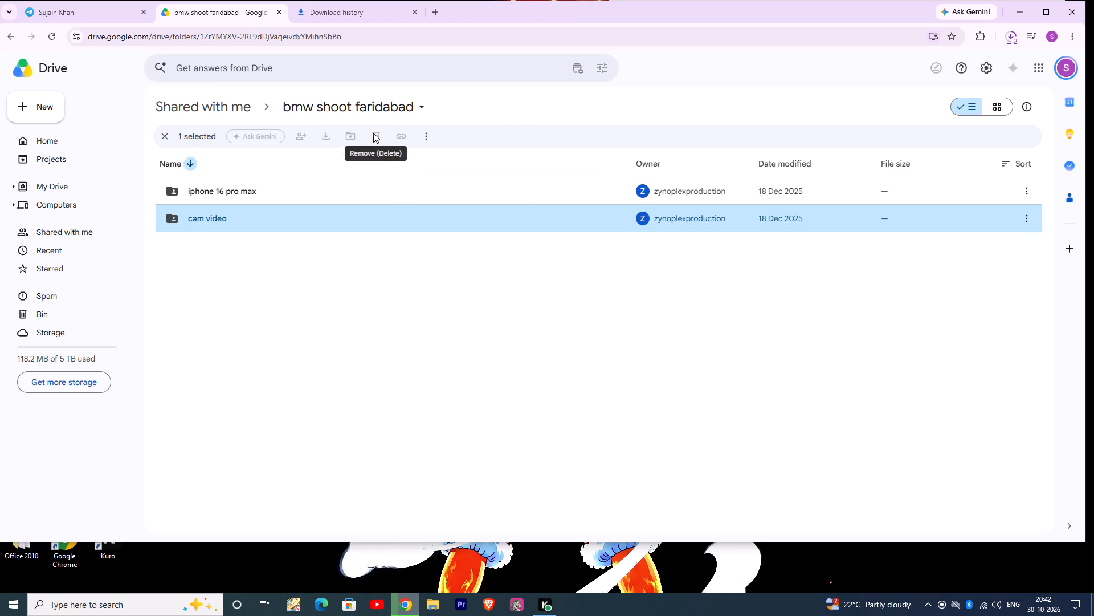
Close the Download history tab and the Telegram chat tab, keeping only the Drive tab open.
left_click(352, 5)
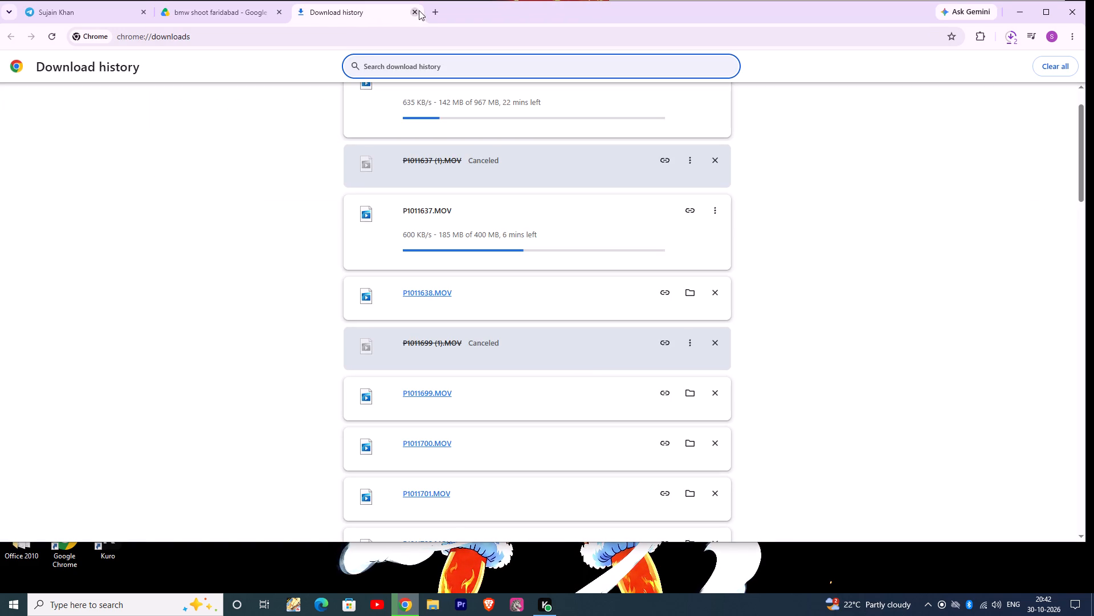
left_click(413, 10)
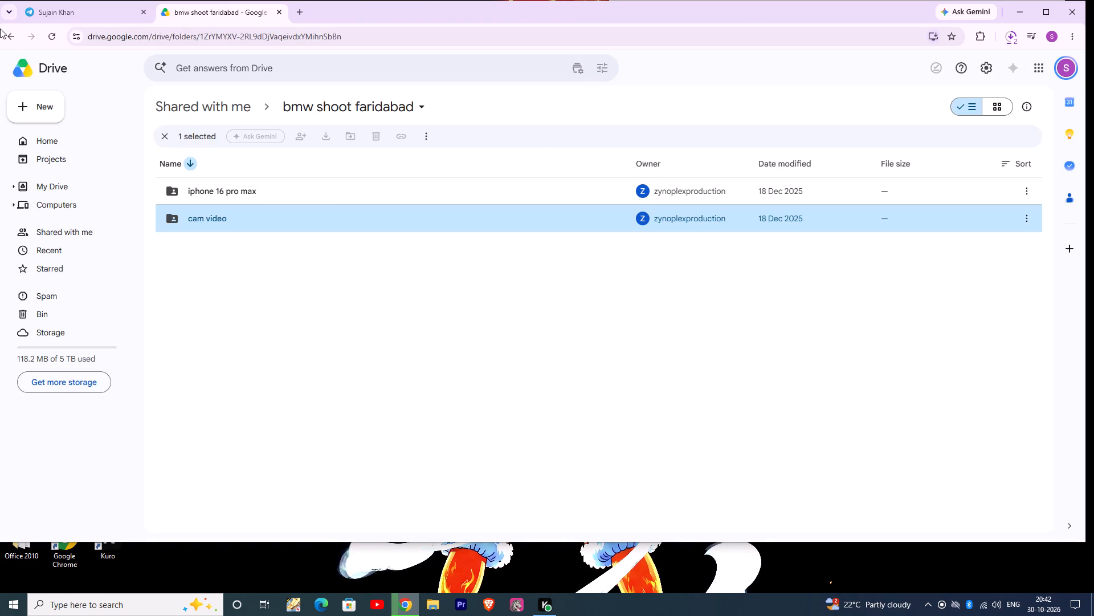
left_click(142, 10)
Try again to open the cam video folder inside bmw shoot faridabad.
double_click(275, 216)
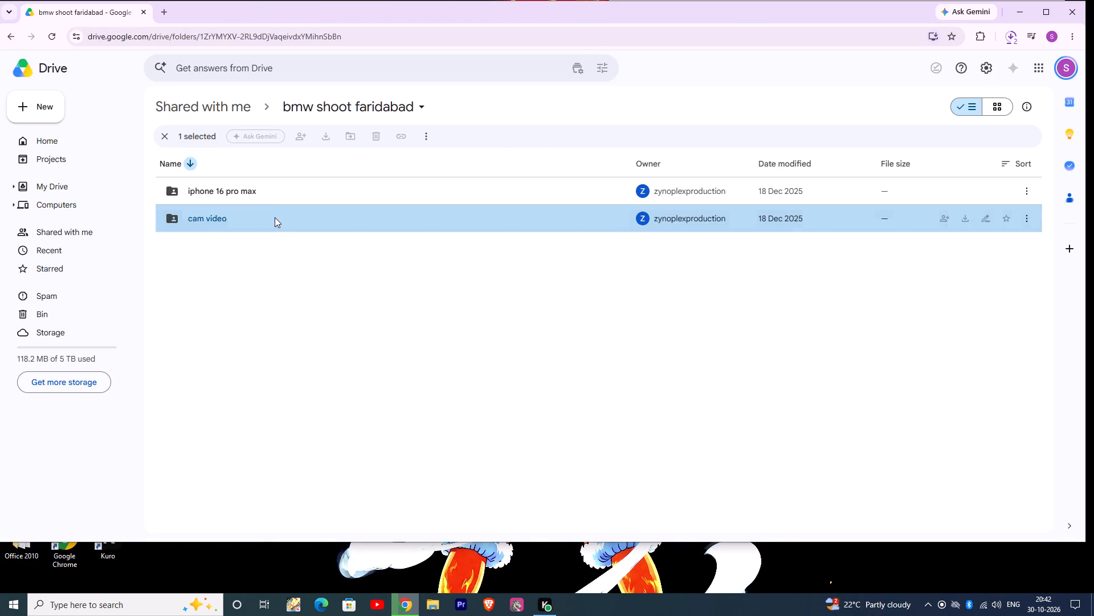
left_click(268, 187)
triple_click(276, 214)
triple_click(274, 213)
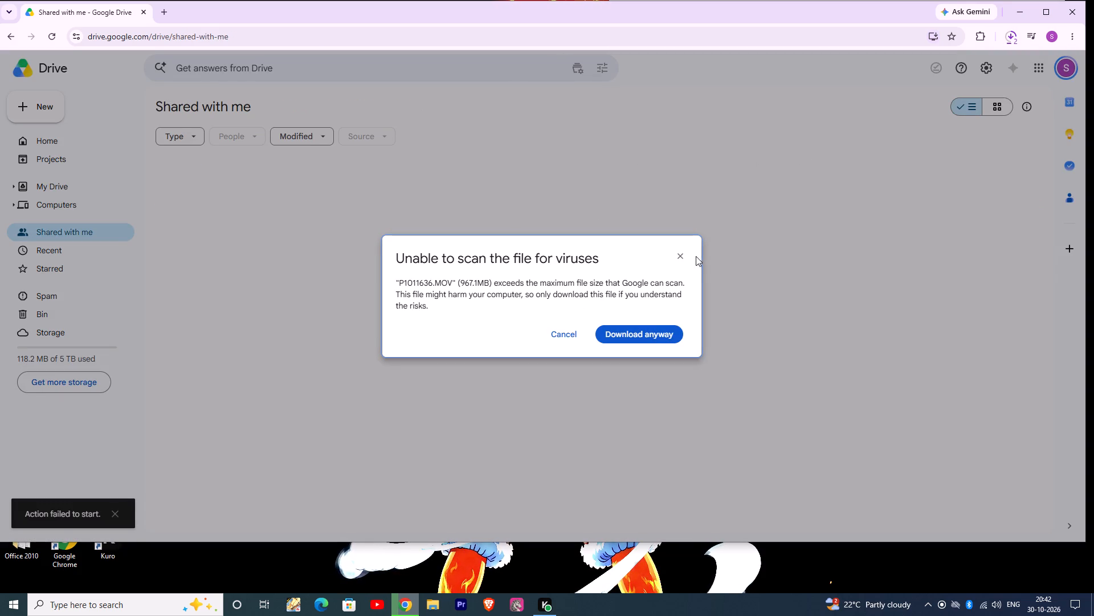
Check the recent download history and decline the repeated unscanned download of P1011636.MOV.
left_click(1014, 38)
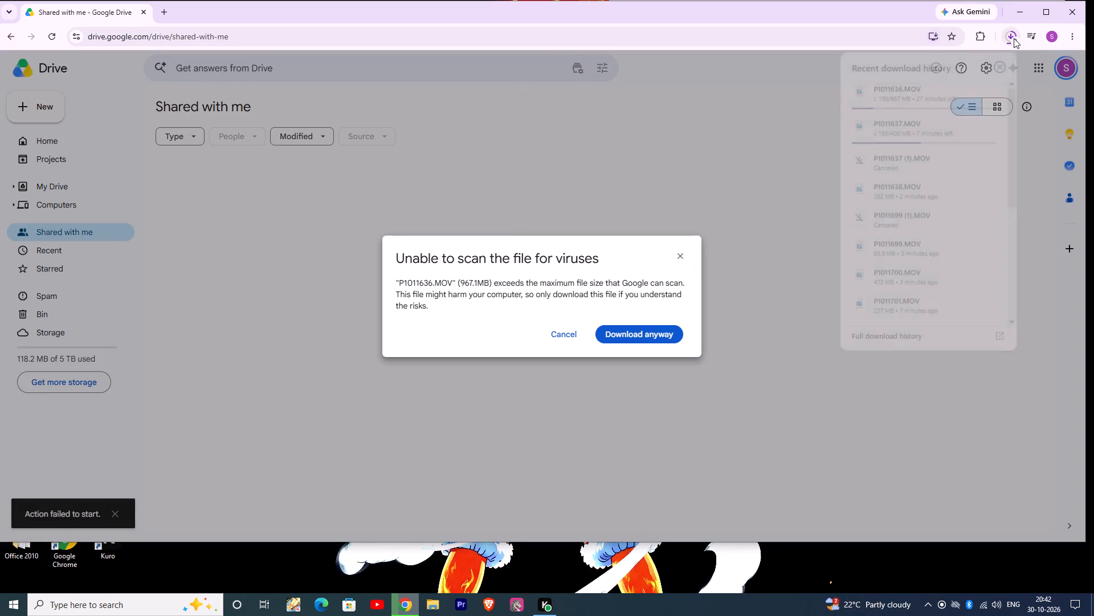
left_click(696, 155)
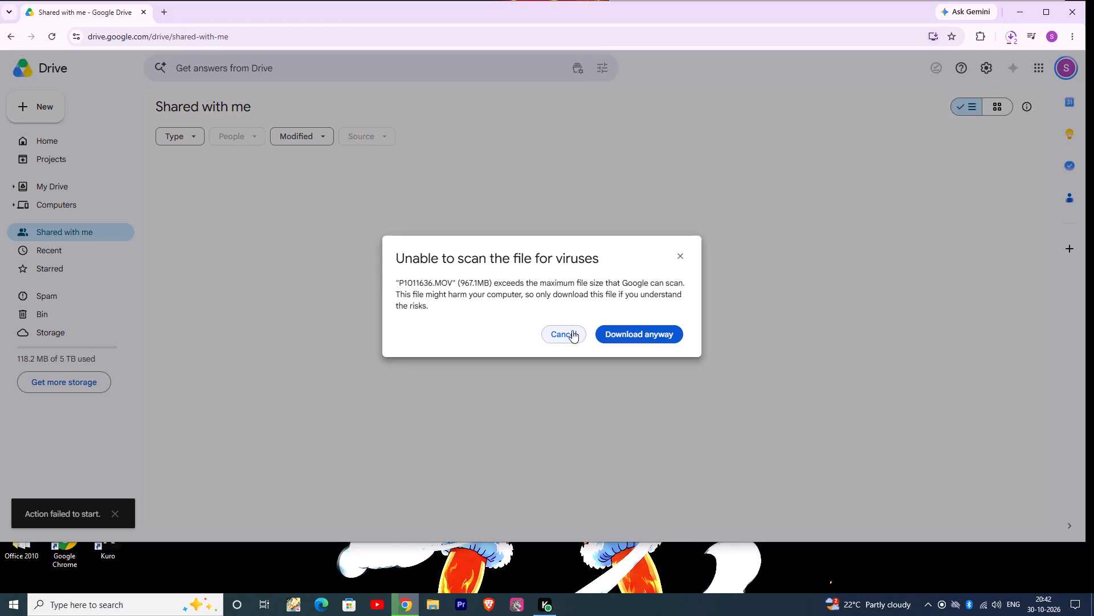
left_click(572, 330)
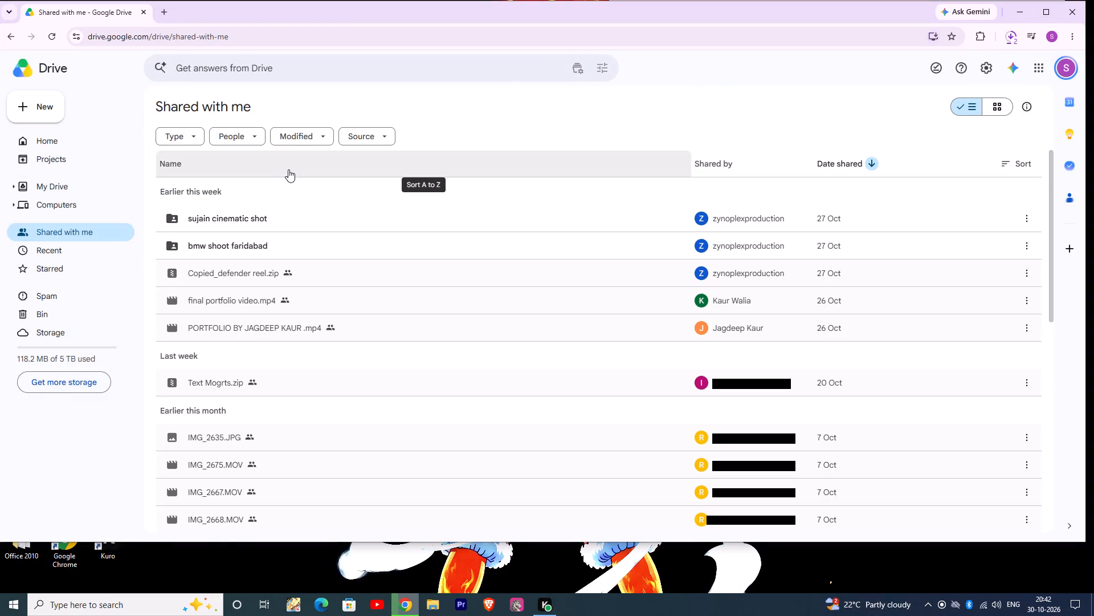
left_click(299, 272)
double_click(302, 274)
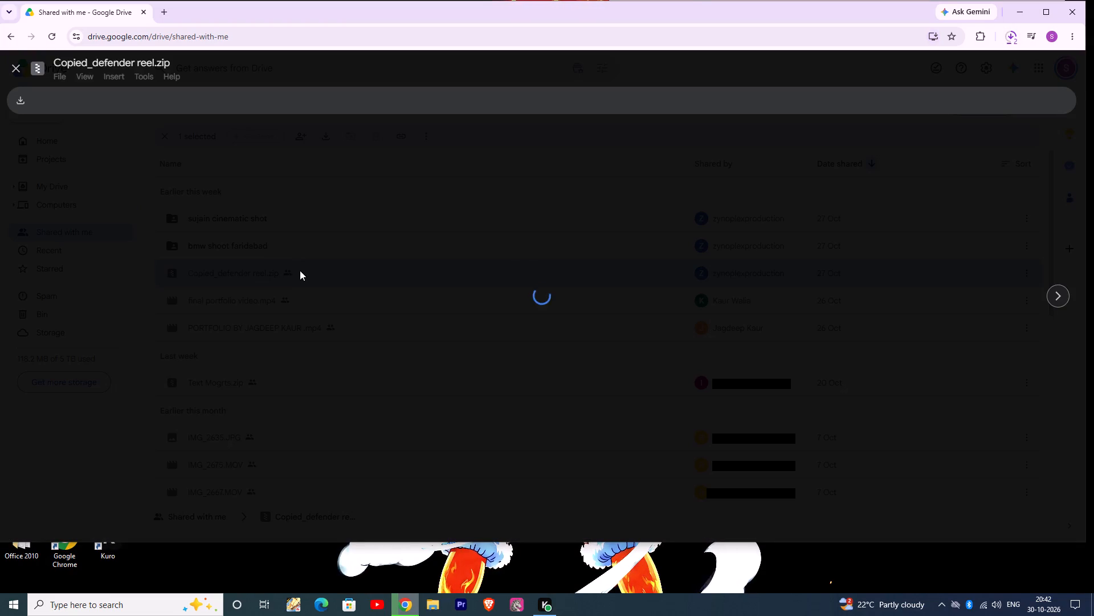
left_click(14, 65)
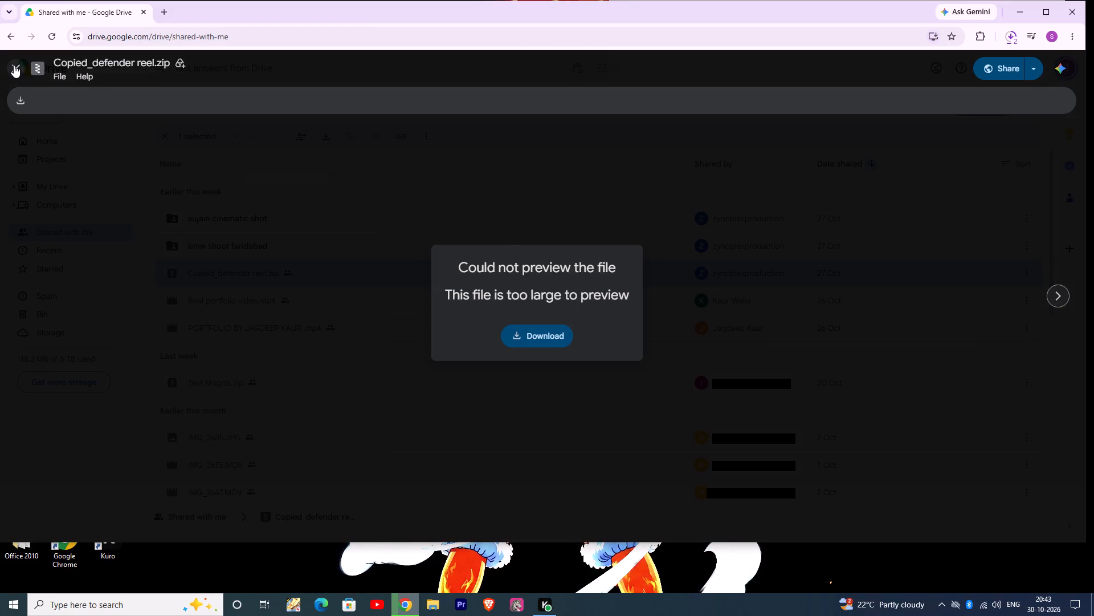
Look through the Shared with me list and the sujain cinematic shot folder, returning to Shared with me.
scroll(195, 352, "down", 1)
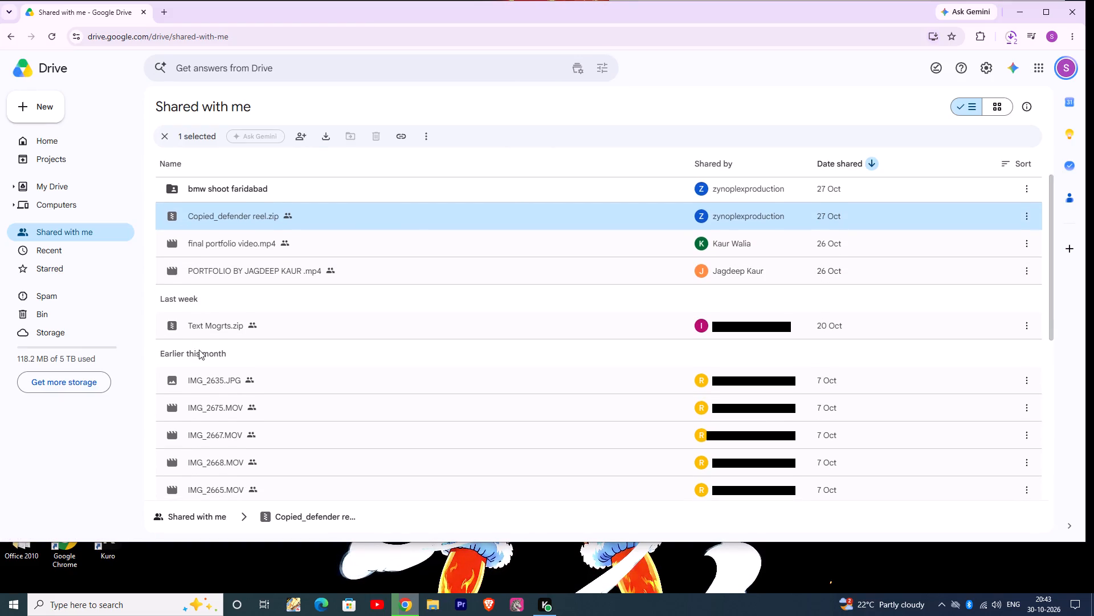
scroll(201, 342, "down", 6)
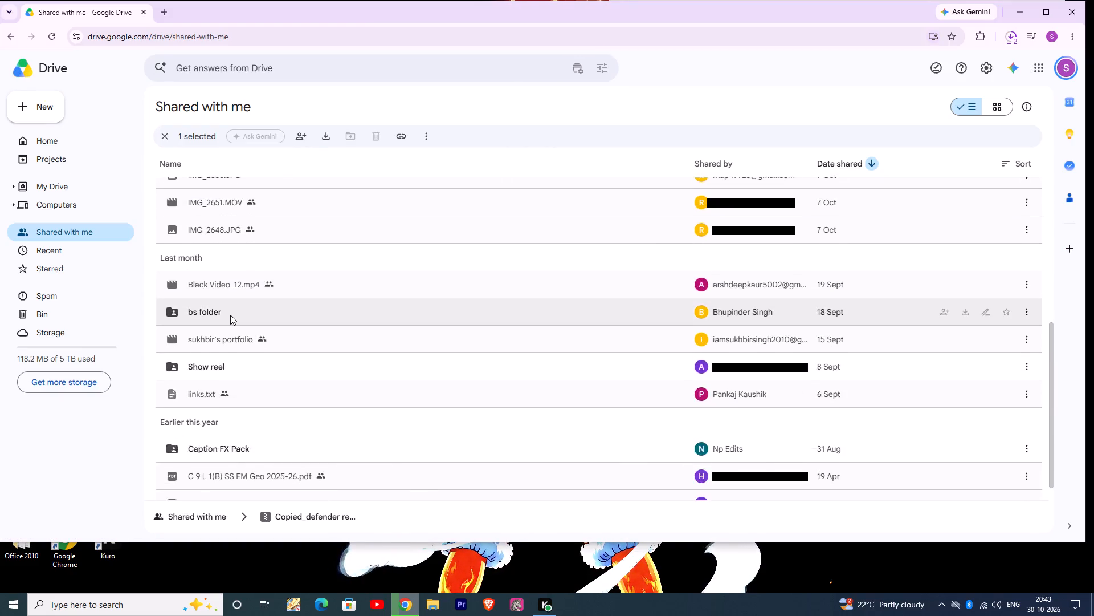
scroll(230, 315, "down", 2)
scroll(230, 315, "up", 1)
scroll(276, 383, "up", 9)
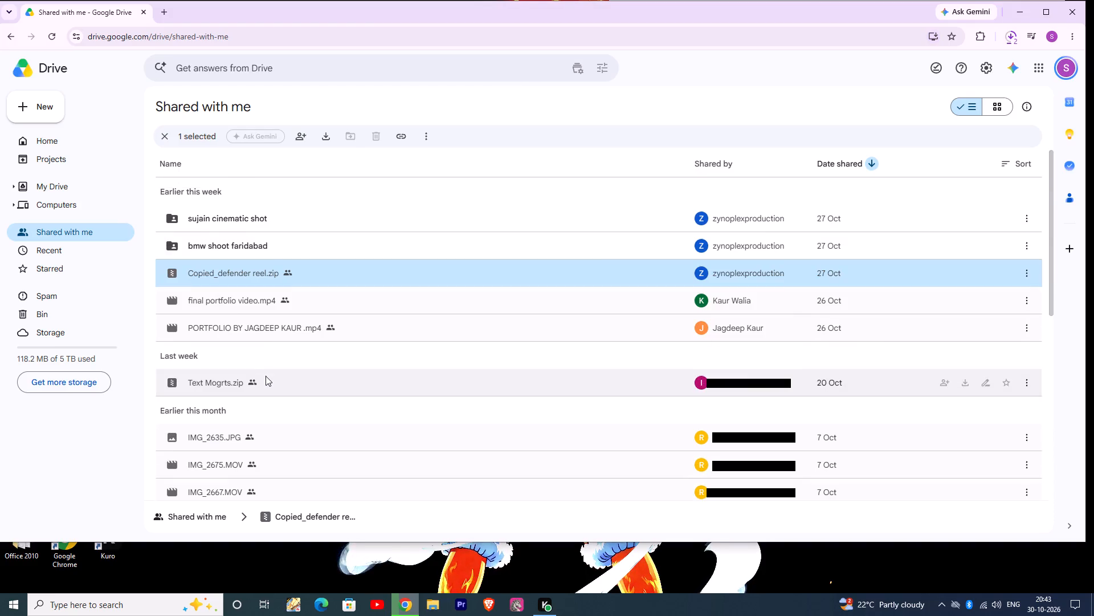
double_click(256, 218)
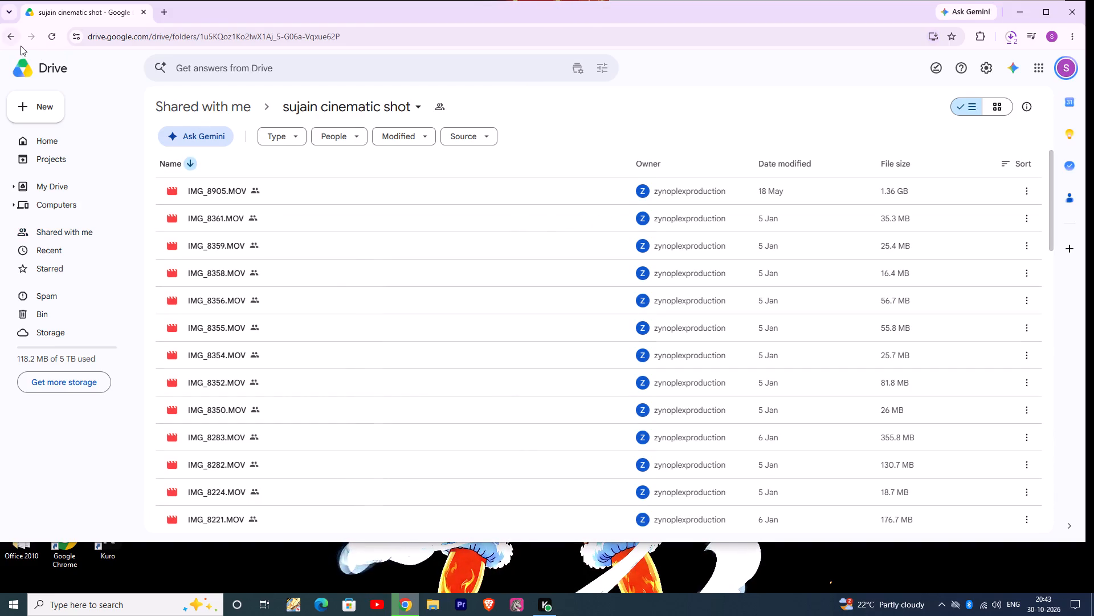
left_click(231, 106)
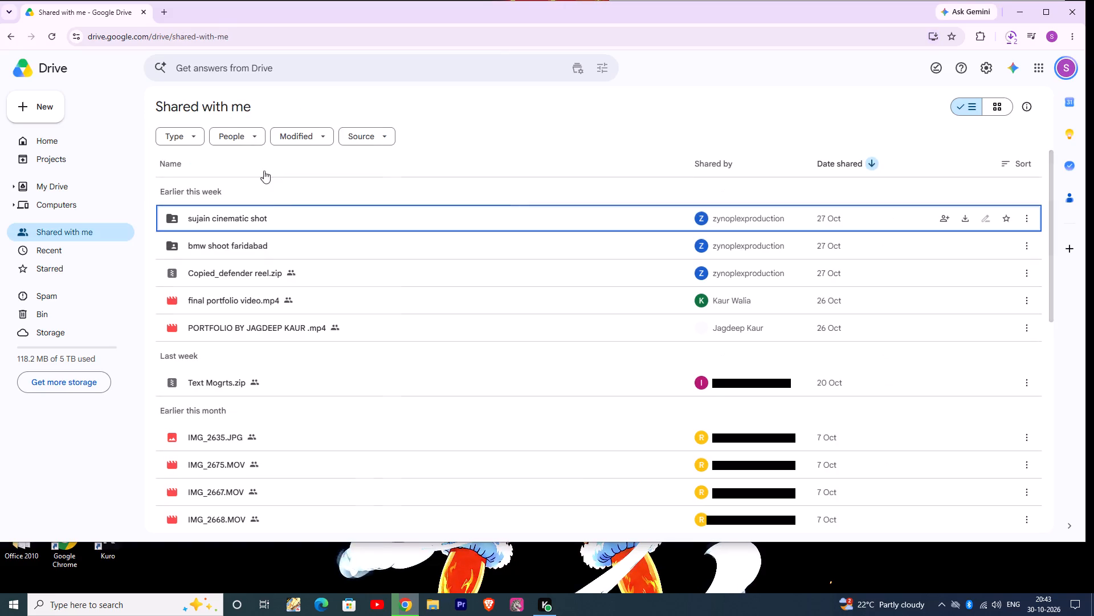
Open the cam video folder inside the shared bmw shoot faridabad folder.
double_click(277, 242)
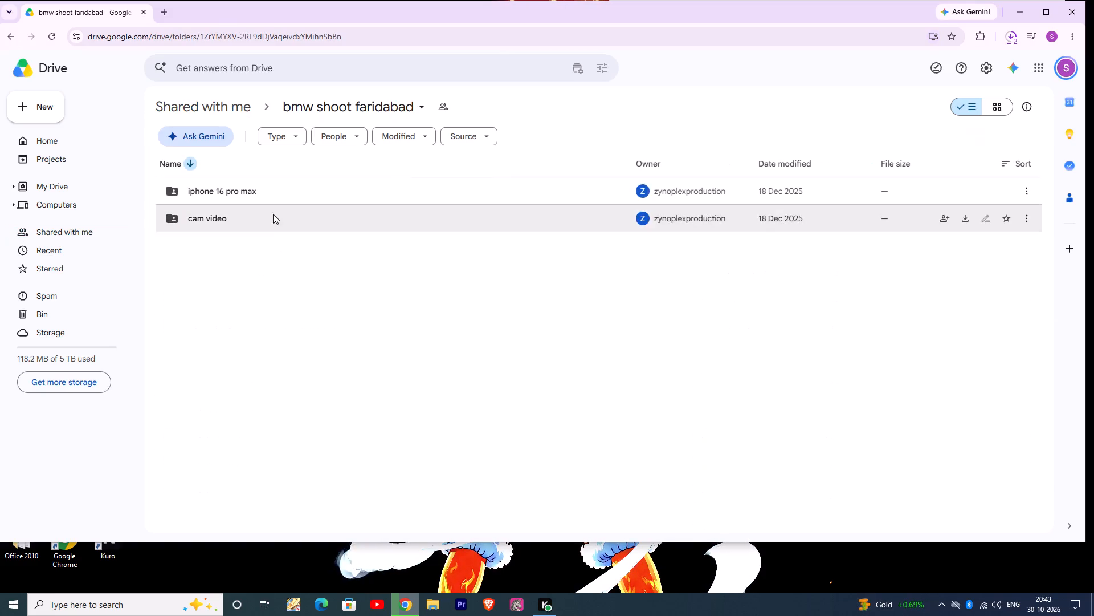
left_click(272, 212)
left_click(277, 209)
double_click(282, 214)
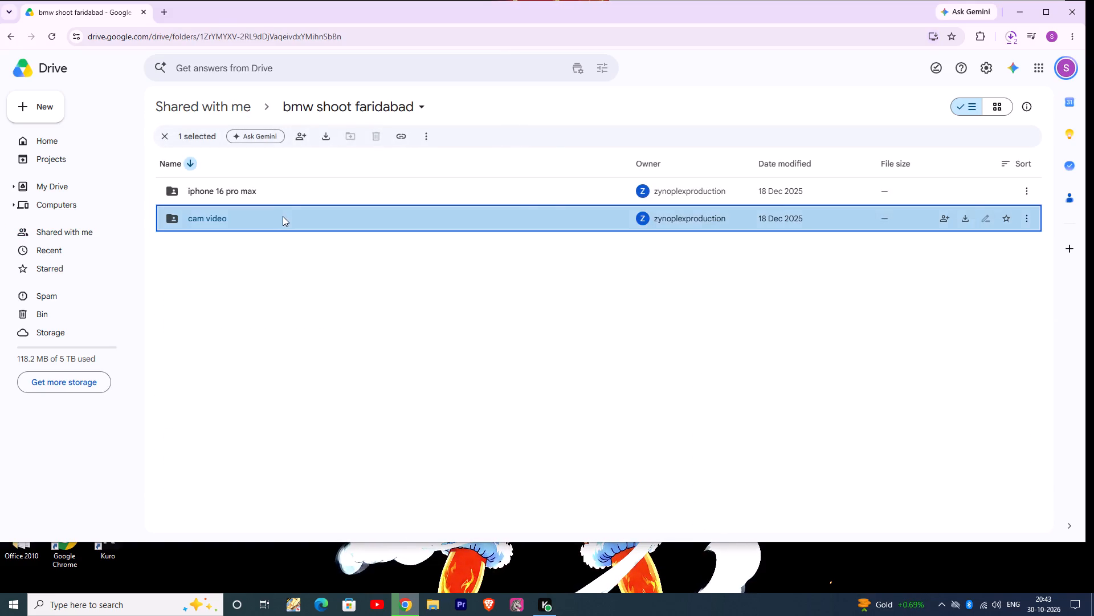
double_click(271, 188)
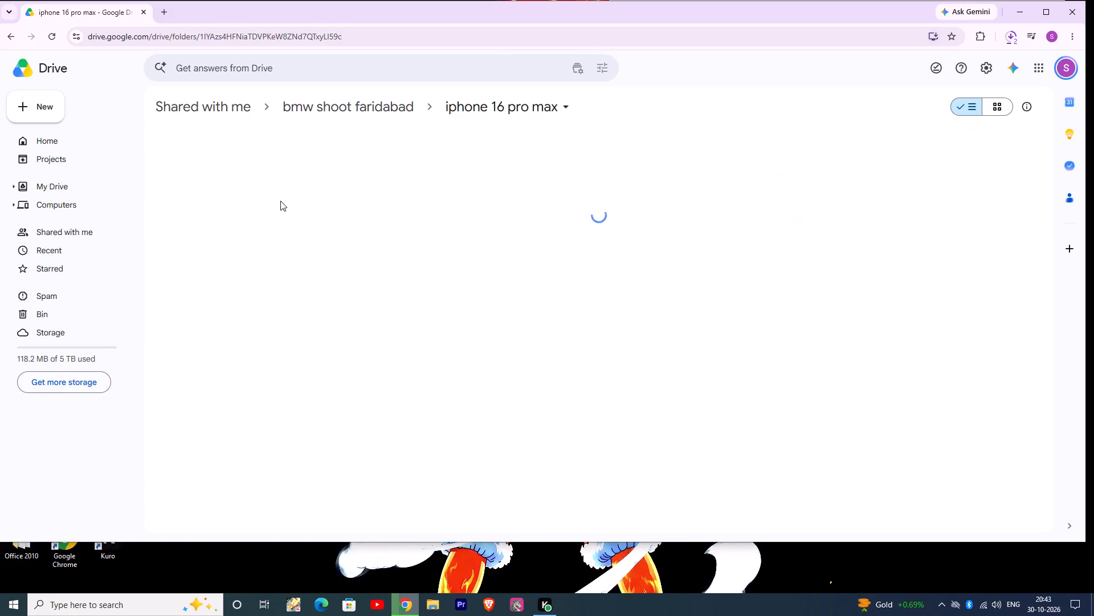
left_click(312, 104)
double_click(285, 206)
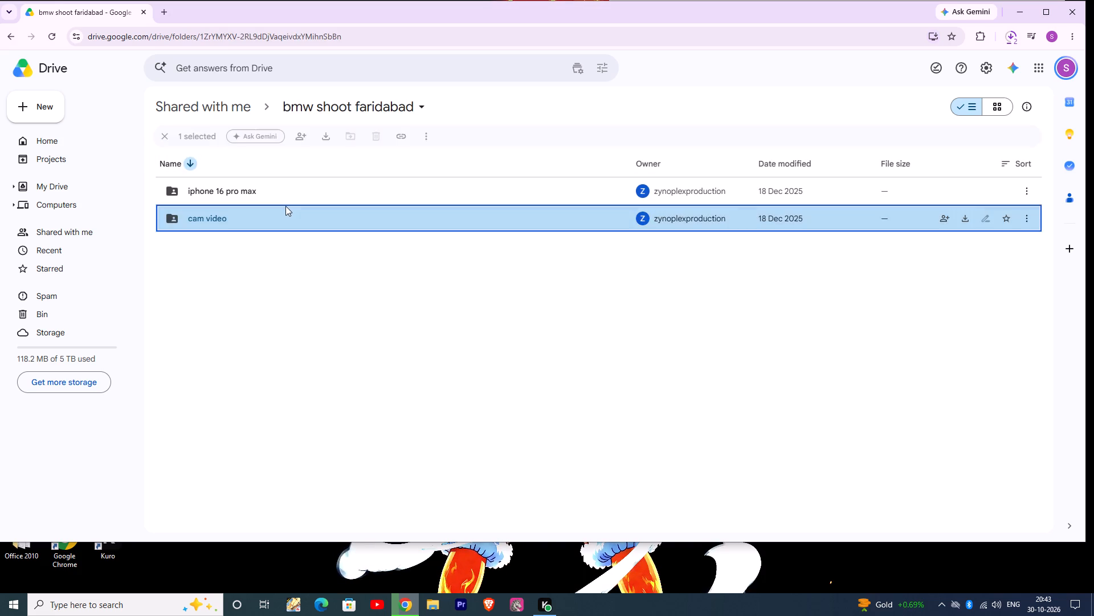
Look through the MOV clips in the cam video folder, continuing past P1011634.MOV to the oldest-numbered loaded clips.
scroll(305, 285, "down", 1)
scroll(379, 325, "down", 4)
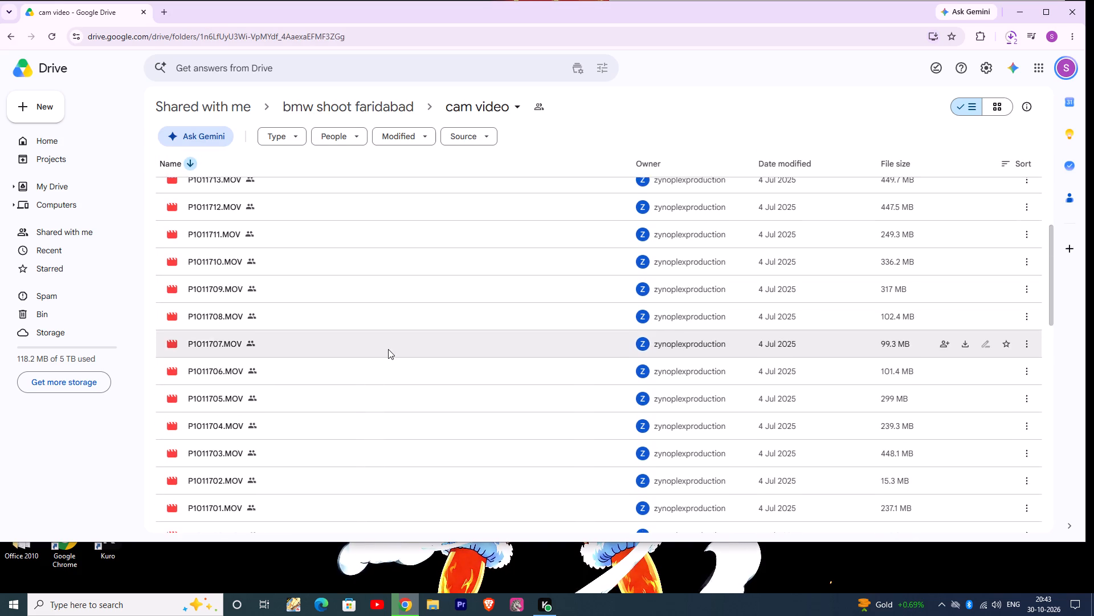
scroll(388, 349, "down", 3)
scroll(388, 349, "up", 1)
scroll(388, 349, "down", 1)
scroll(388, 349, "up", 1)
scroll(388, 349, "down", 2)
scroll(388, 349, "up", 1)
scroll(388, 349, "down", 3)
left_click(389, 349)
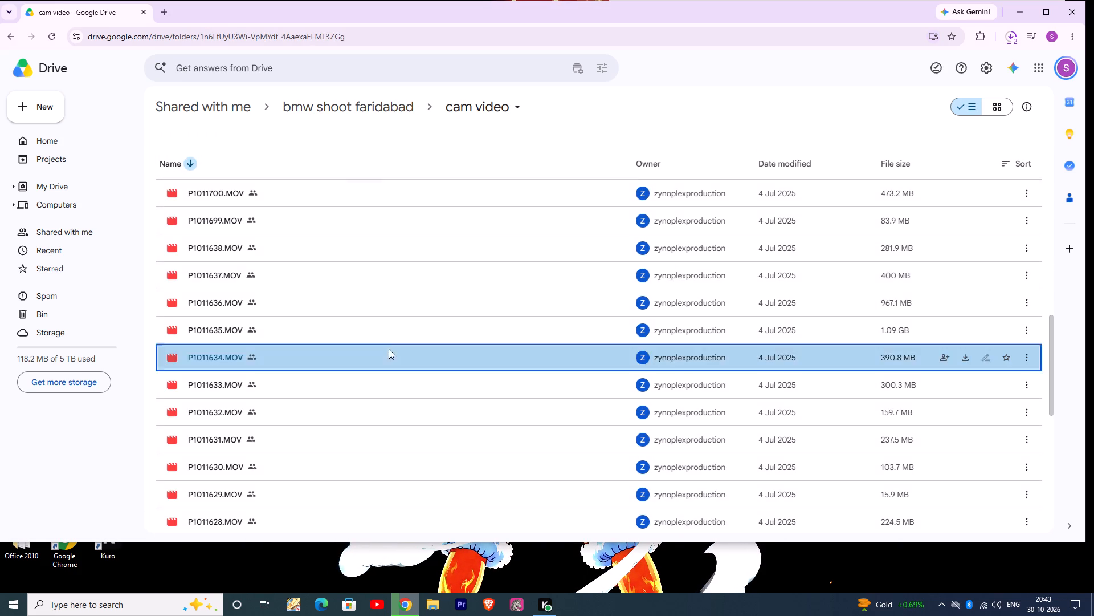
scroll(439, 345, "down", 3)
scroll(576, 319, "down", 3)
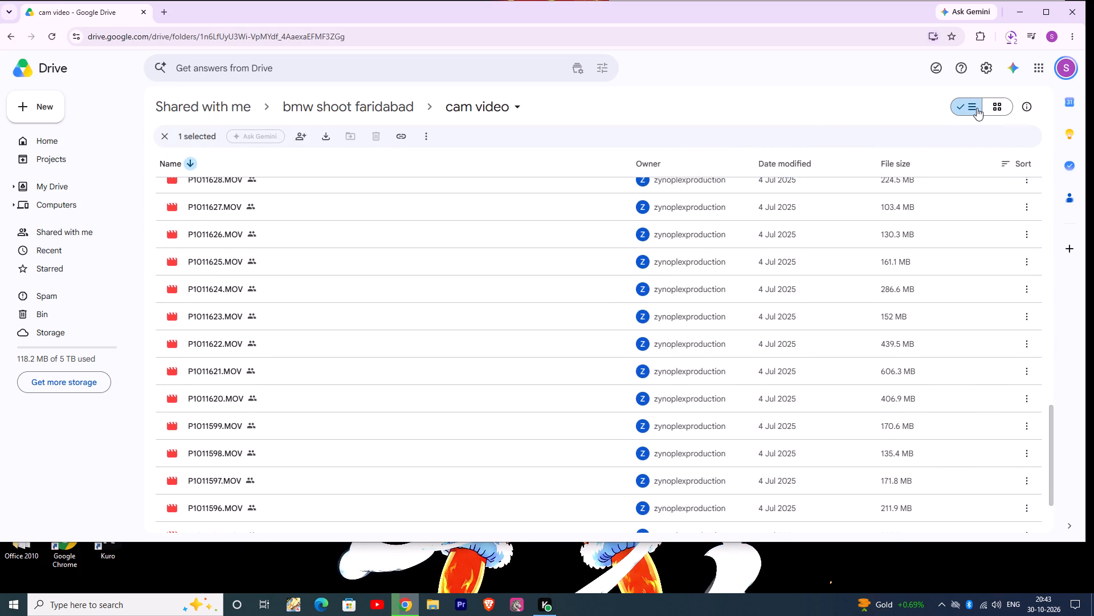
left_click(977, 108)
right_click(977, 107)
left_click(978, 107)
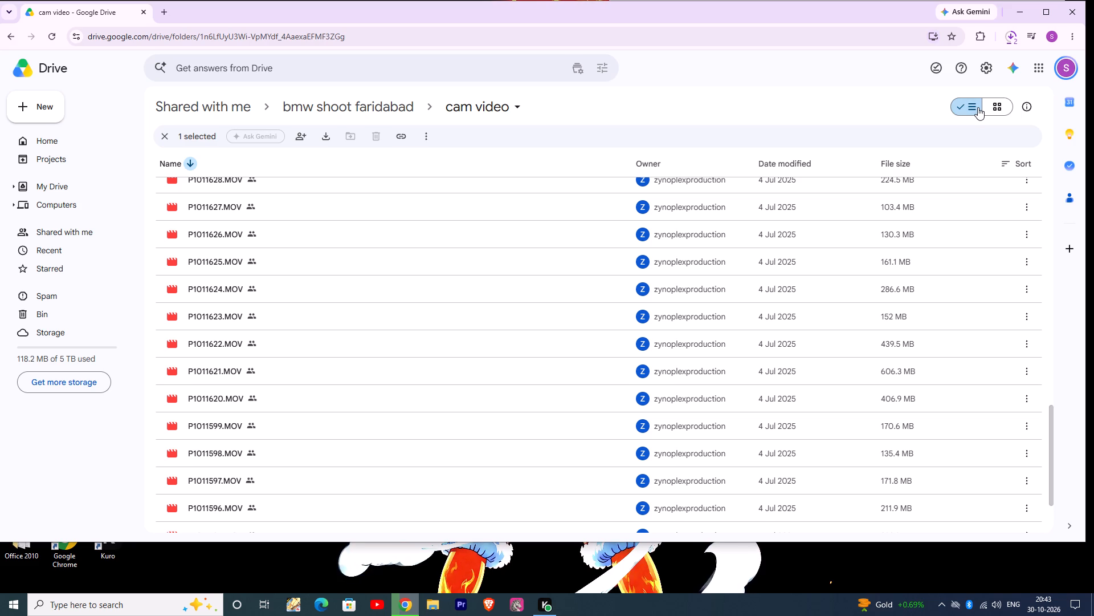
scroll(186, 353, "down", 3)
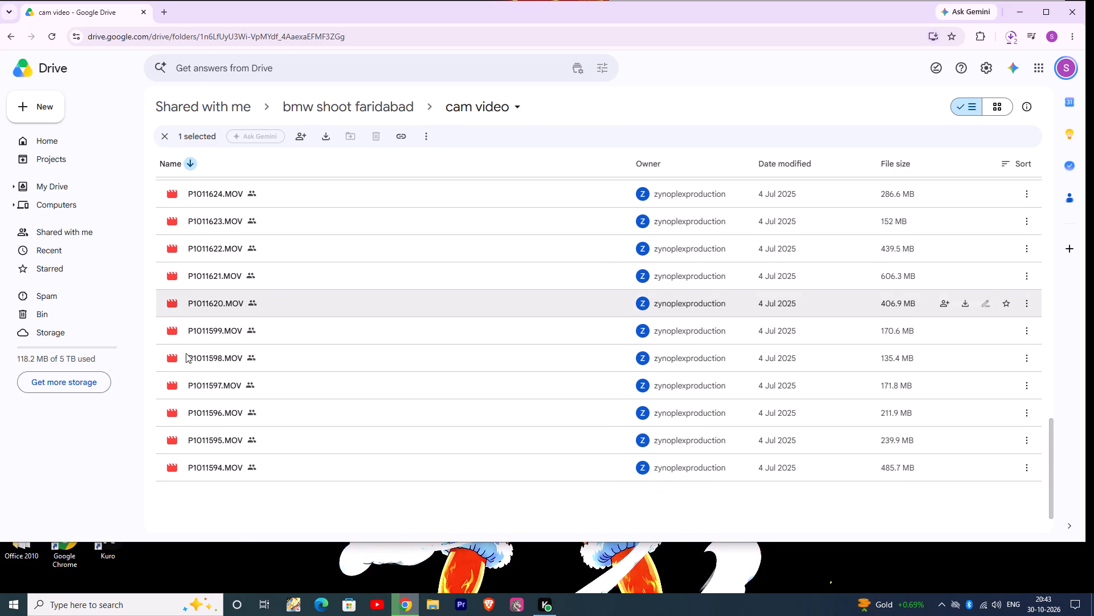
Check the recent download history and request the download of P1011635.MOV from the cam video folder.
left_click(1010, 41)
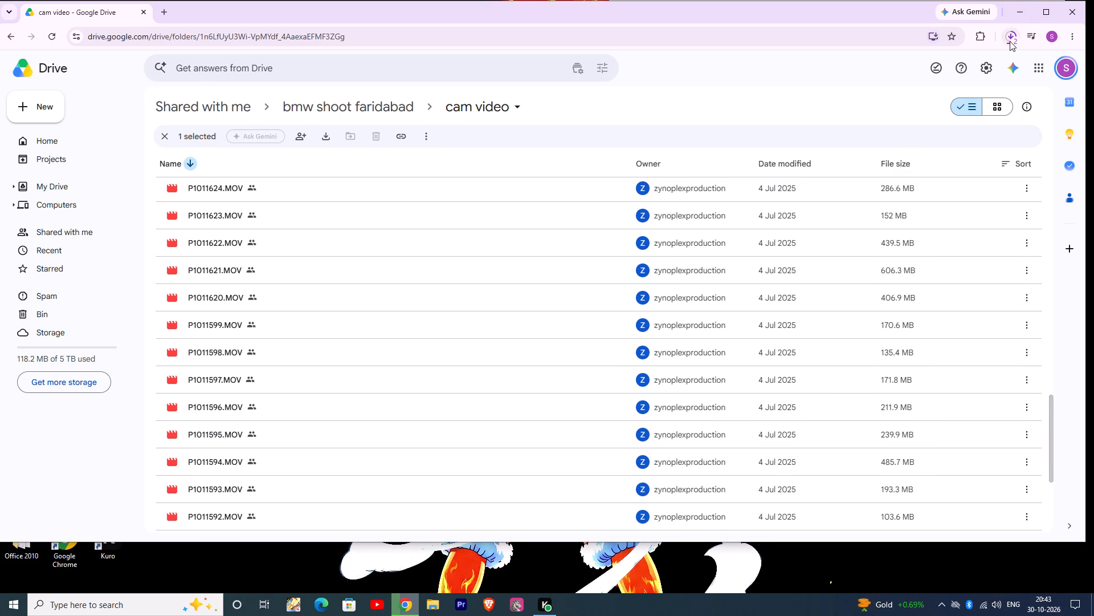
scroll(435, 303, "up", 1)
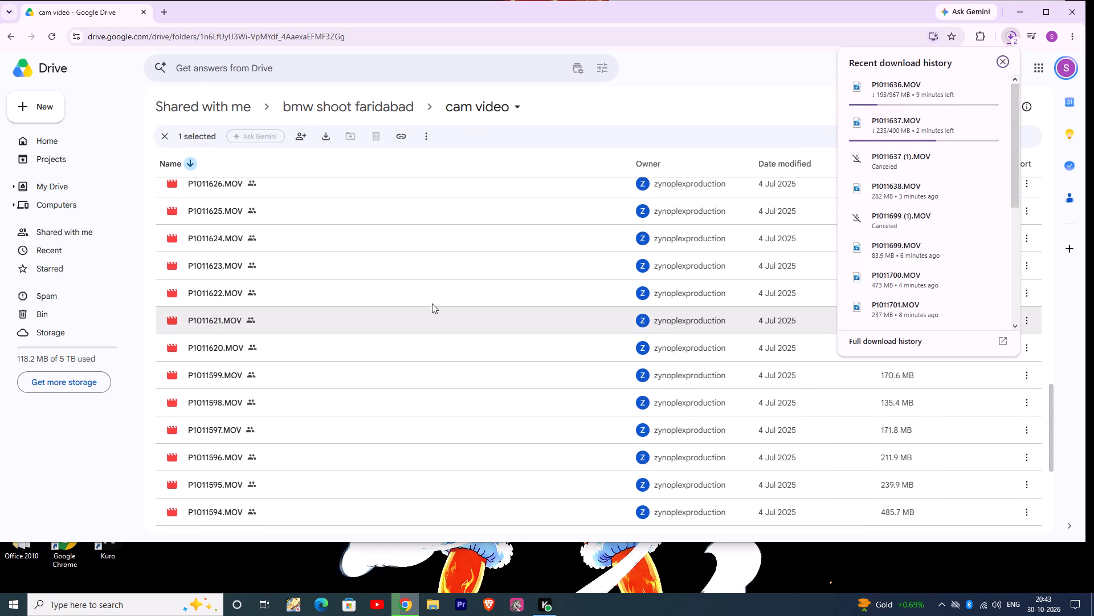
scroll(431, 303, "up", 5)
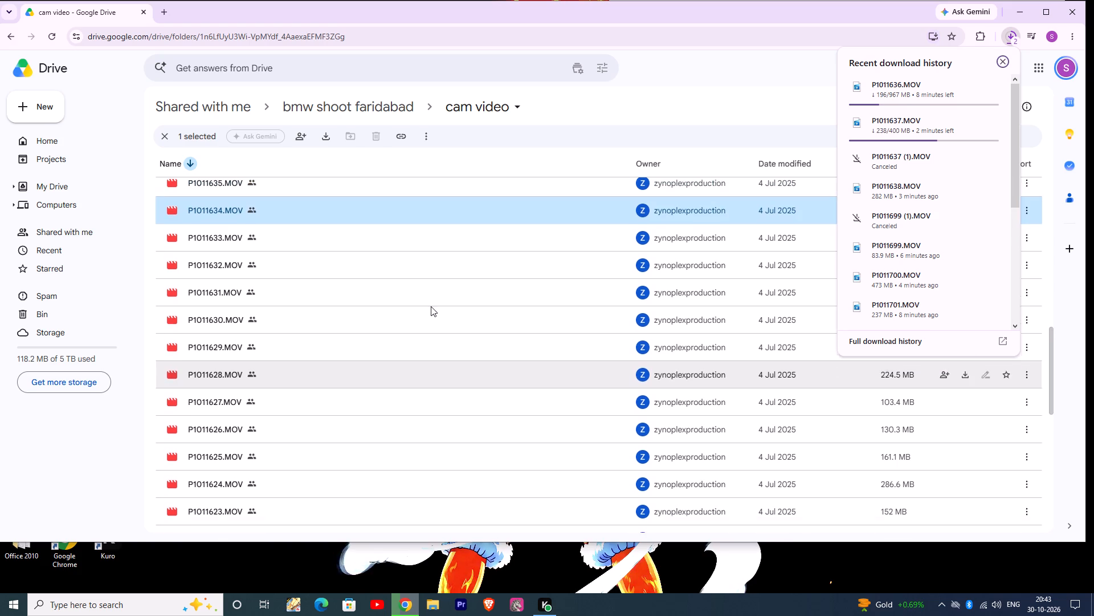
scroll(404, 250, "up", 2)
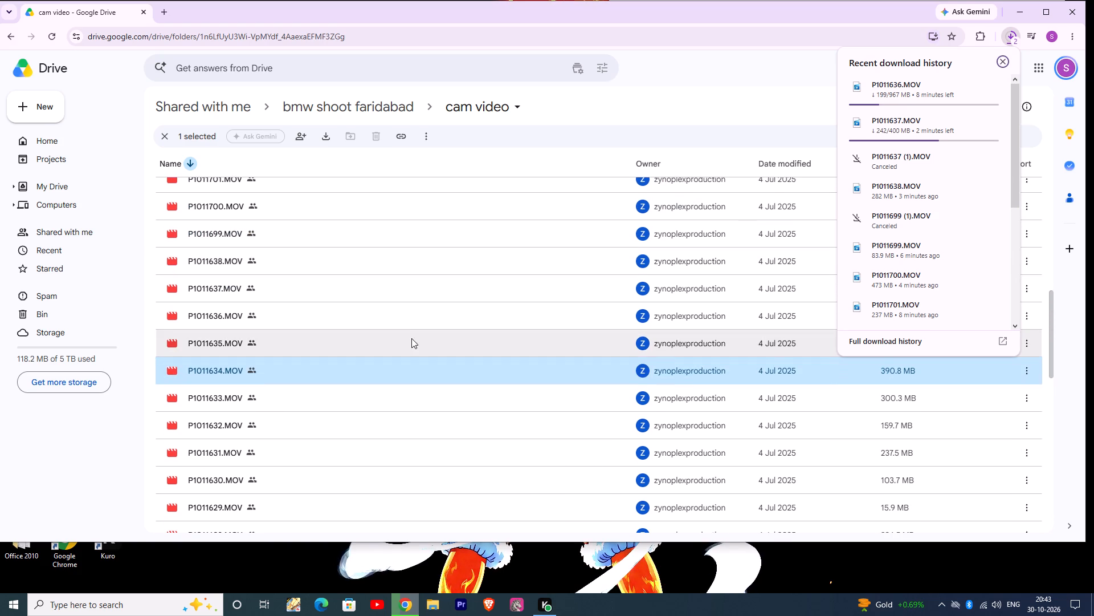
left_click(410, 343)
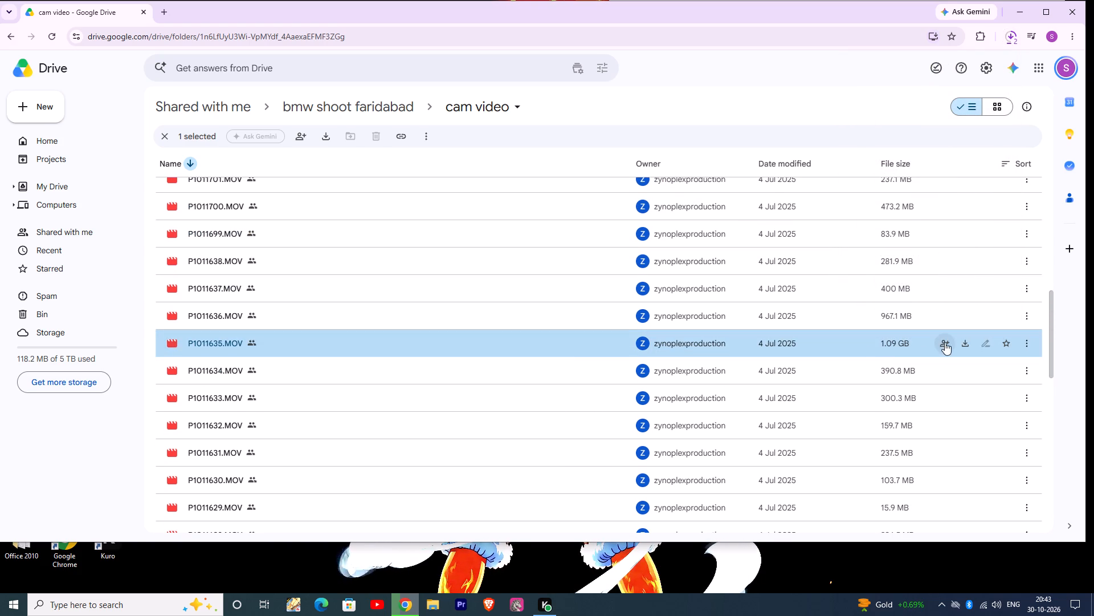
left_click(972, 340)
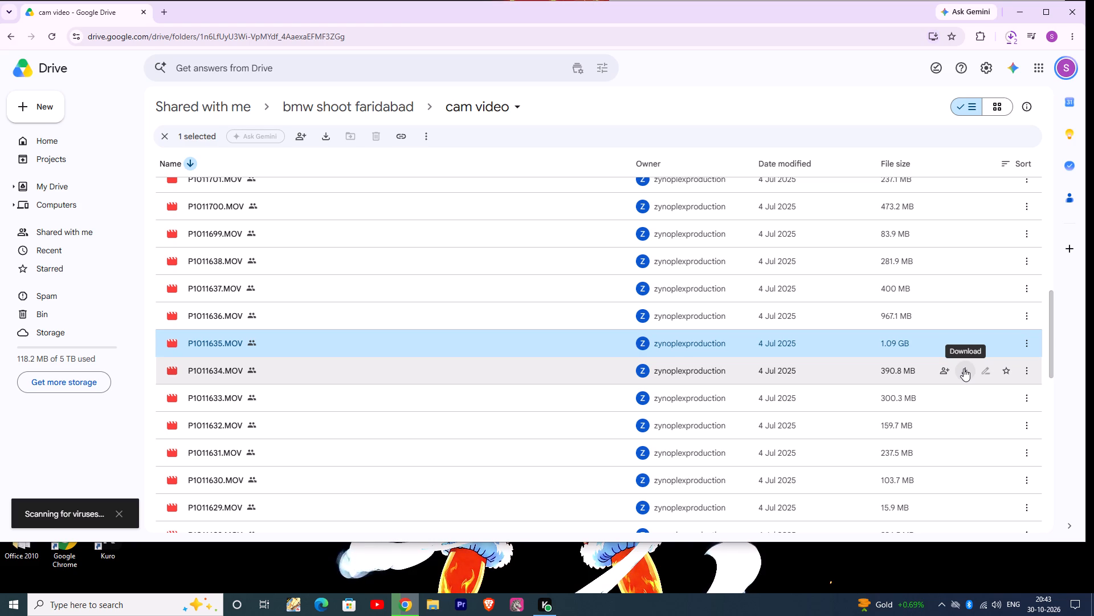
Request the download of P1011634.MOV and check the recent download history for it.
left_click(964, 368)
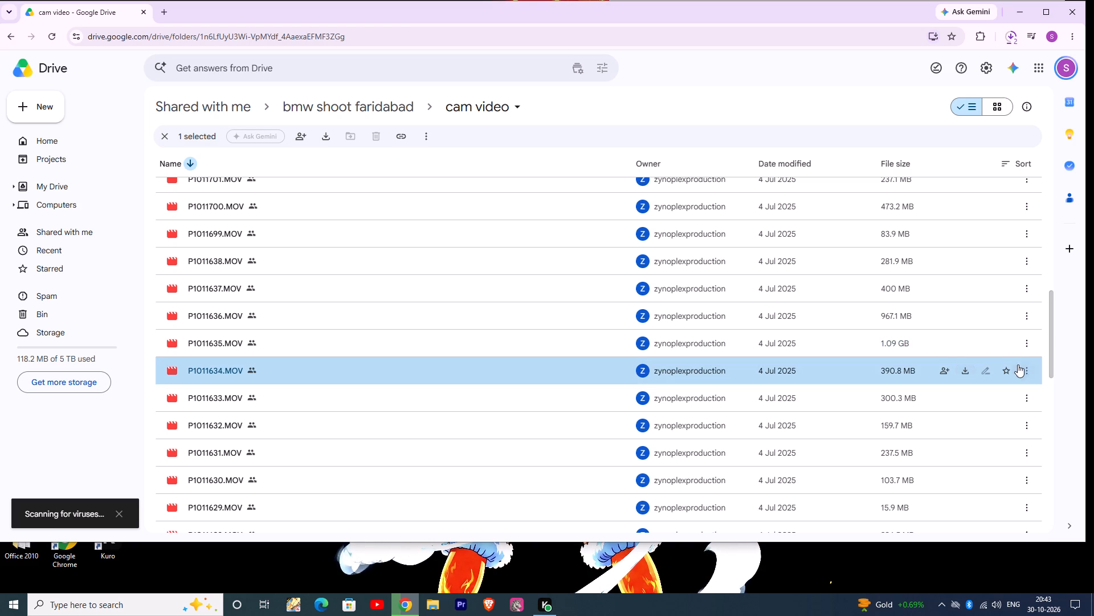
left_click(962, 369)
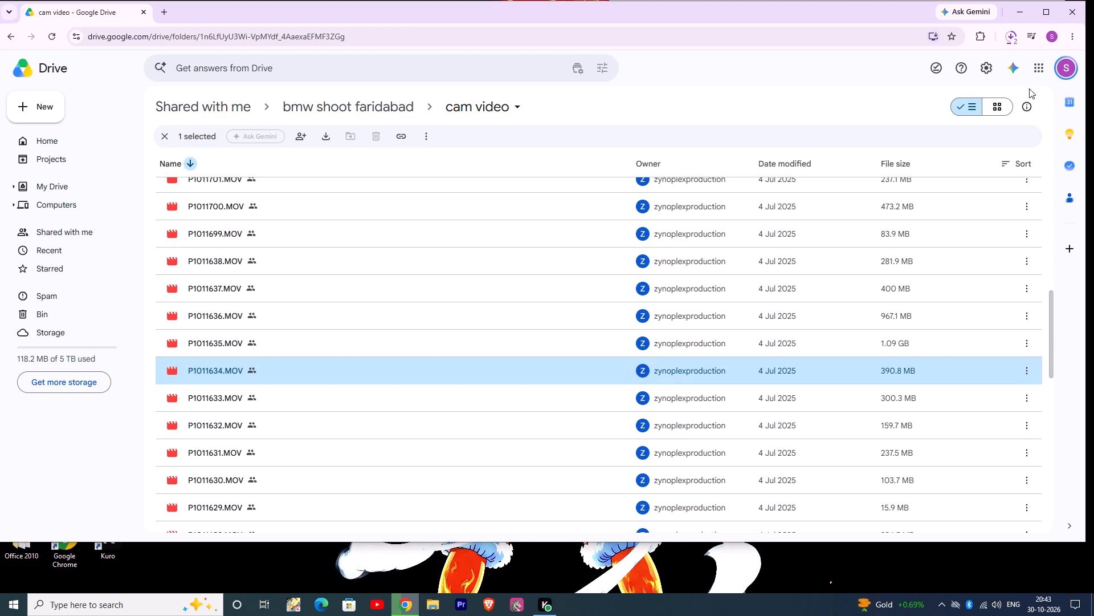
left_click(1015, 43)
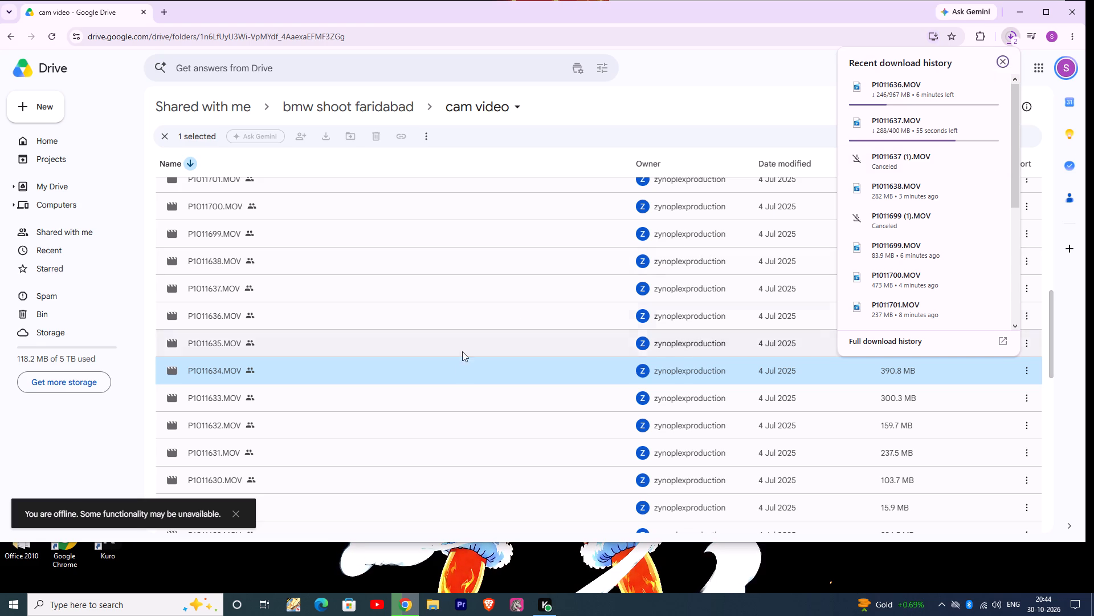
left_click(195, 508)
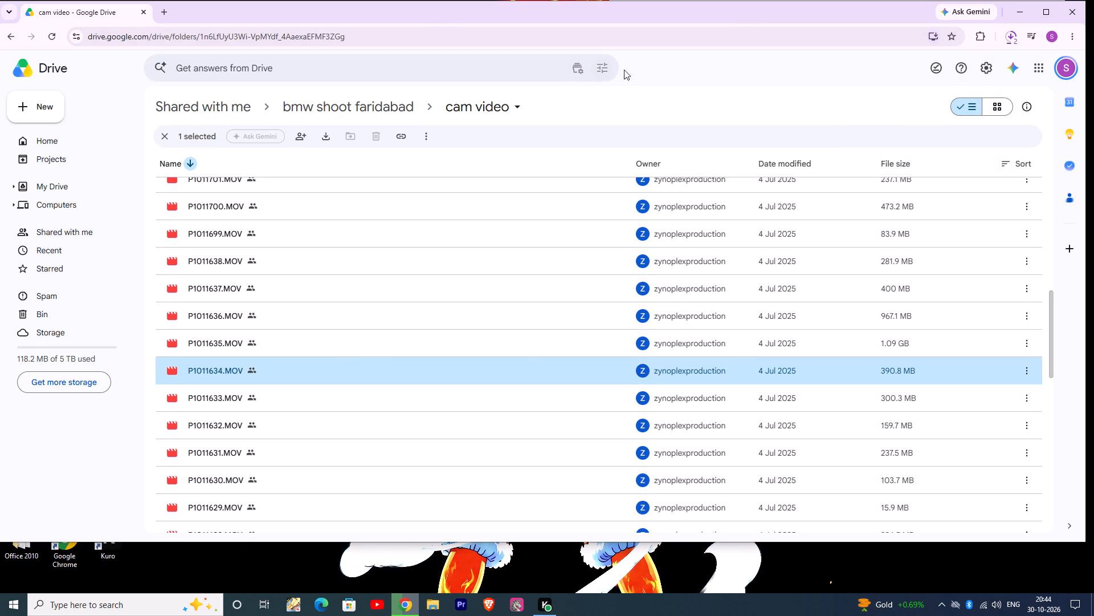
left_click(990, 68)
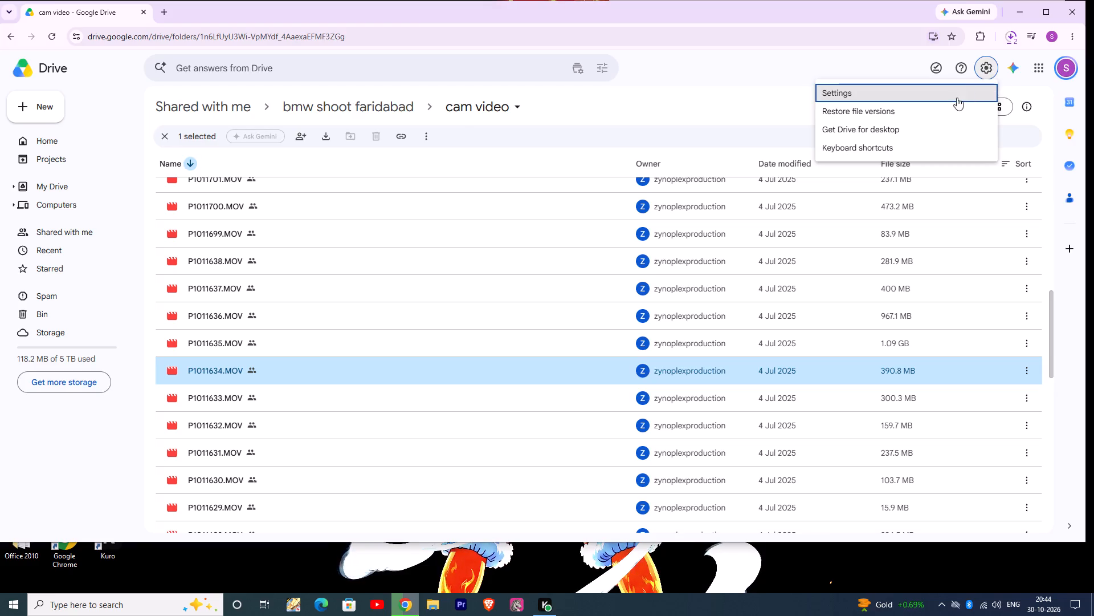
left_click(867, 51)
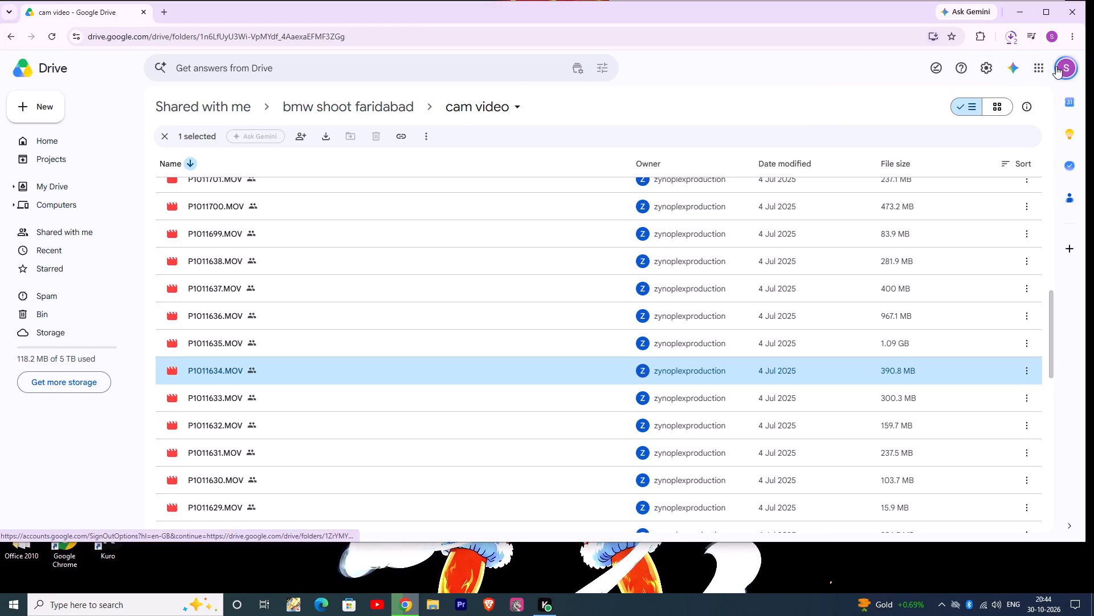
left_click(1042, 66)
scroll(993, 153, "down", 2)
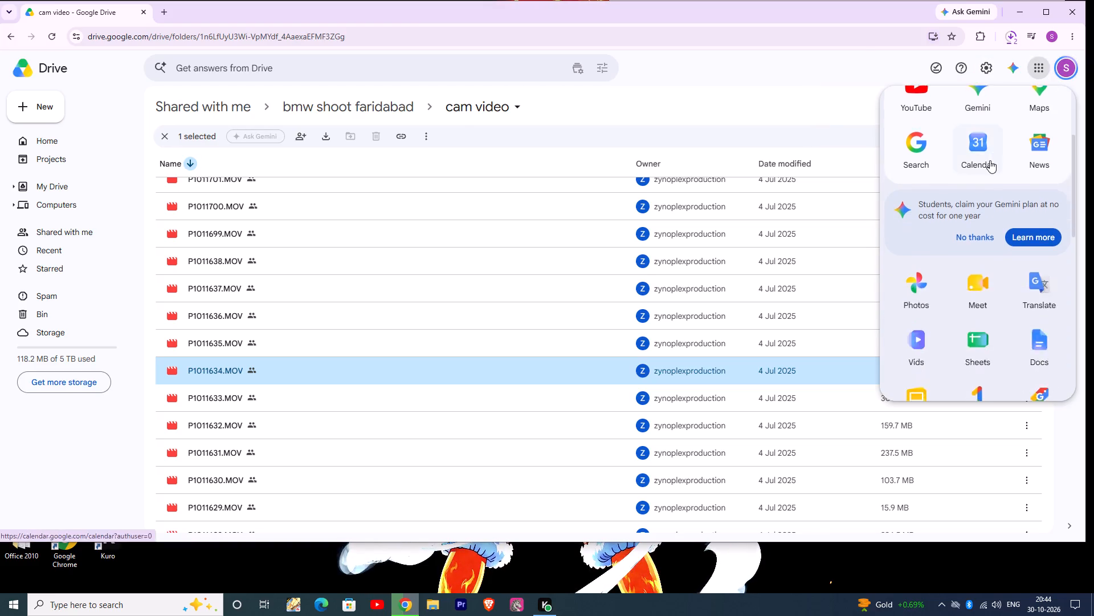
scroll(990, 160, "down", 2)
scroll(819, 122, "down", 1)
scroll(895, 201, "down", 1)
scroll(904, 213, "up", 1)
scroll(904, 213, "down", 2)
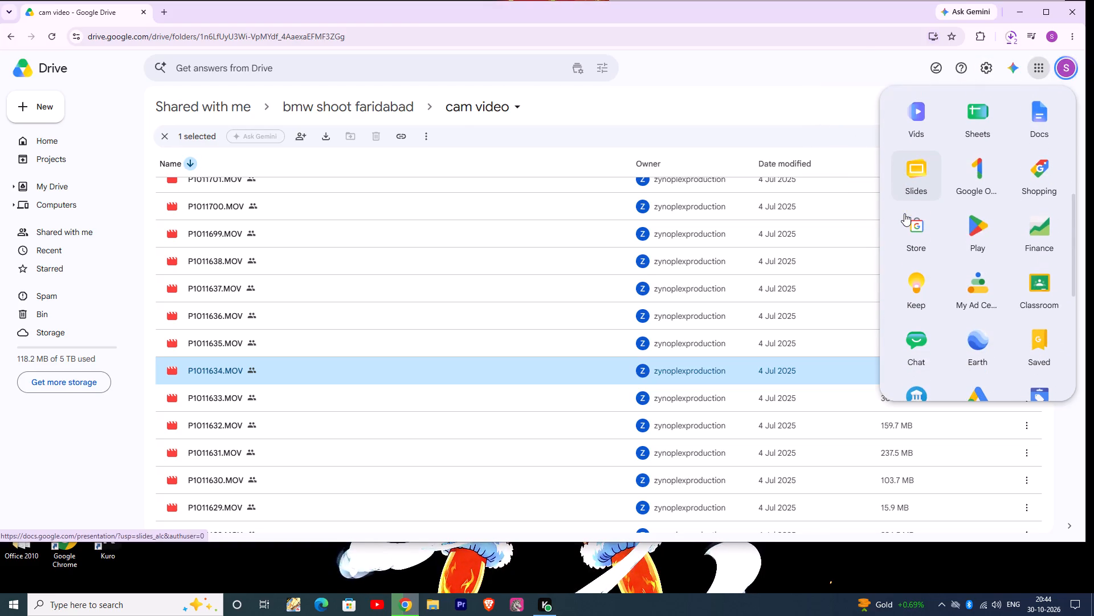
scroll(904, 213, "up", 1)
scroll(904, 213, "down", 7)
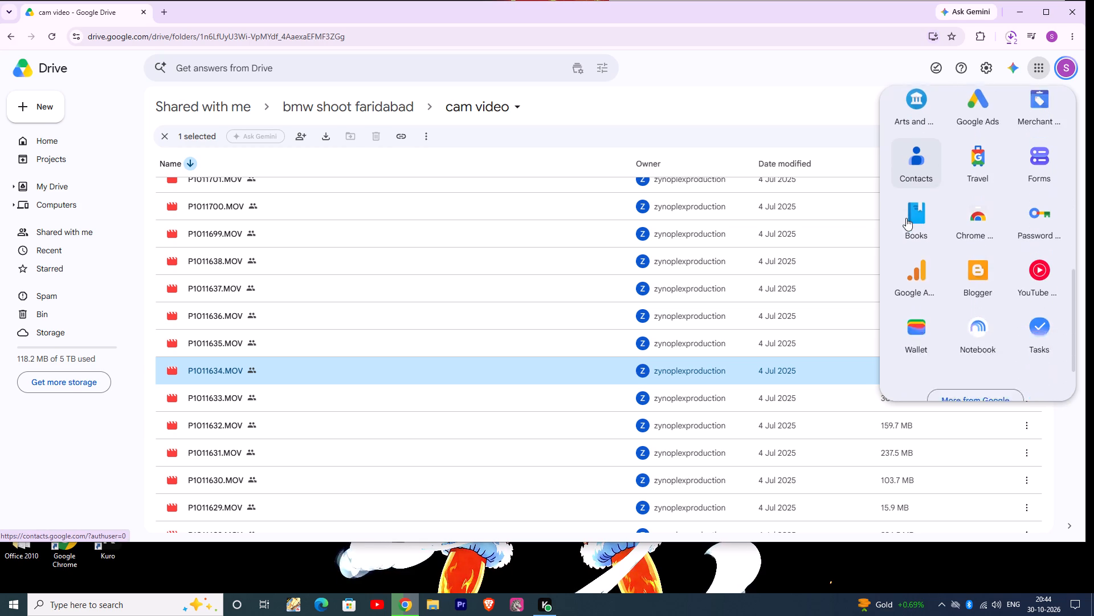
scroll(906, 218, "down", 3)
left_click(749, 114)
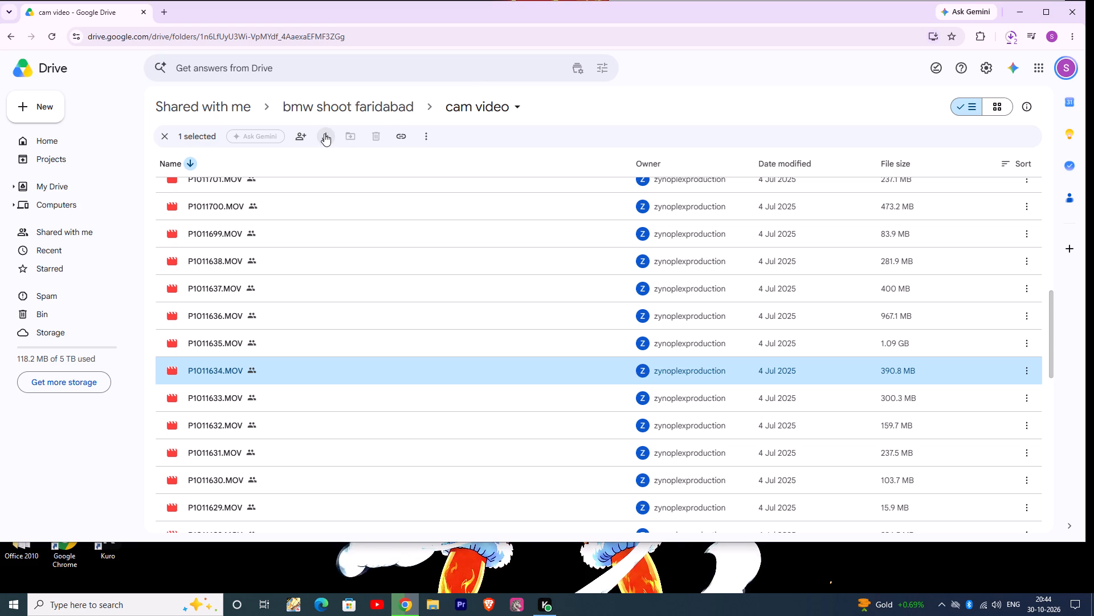
Look through the lower-numbered MOV clips and their file sizes, down to P1011569.MOV at the end of the folder.
scroll(336, 156, "down", 4)
scroll(345, 208, "down", 5)
scroll(346, 206, "up", 1)
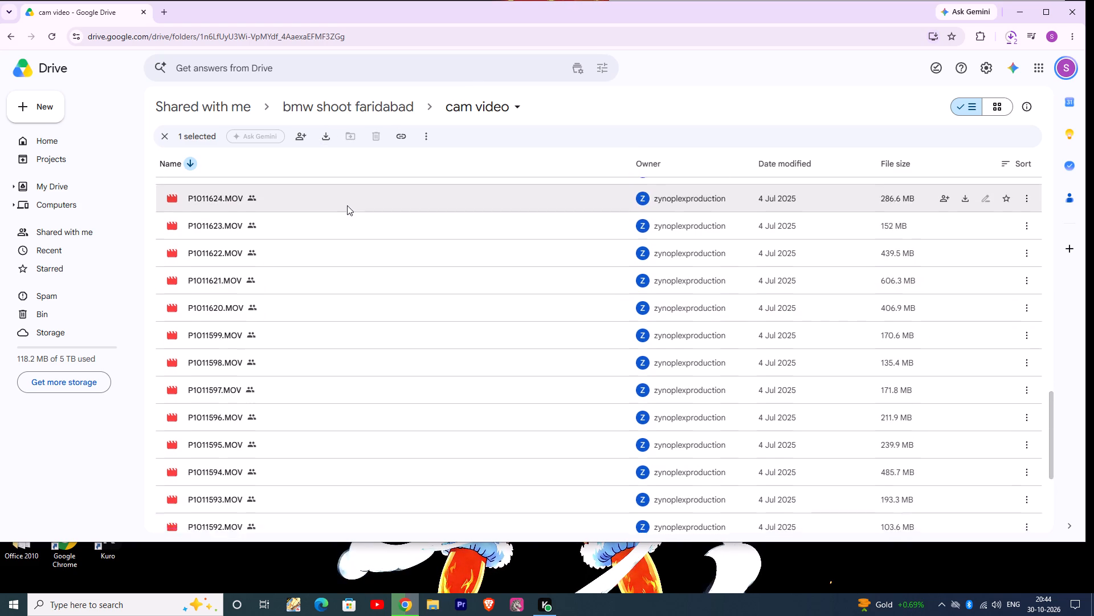
scroll(347, 205, "down", 3)
scroll(385, 256, "down", 1)
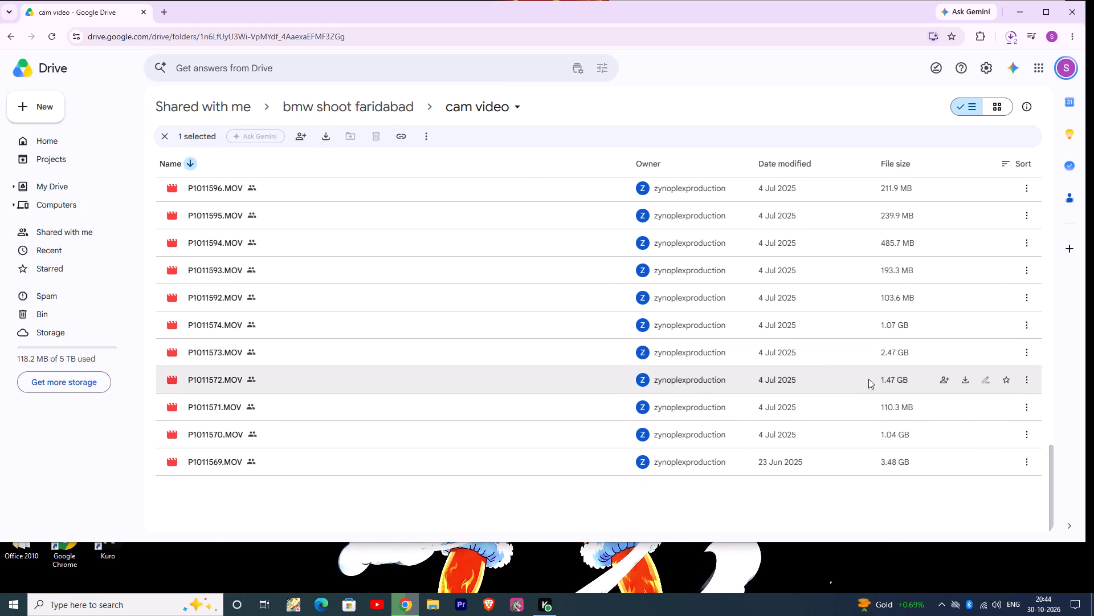
scroll(880, 406, "up", 5)
scroll(881, 400, "down", 2)
scroll(881, 400, "up", 2)
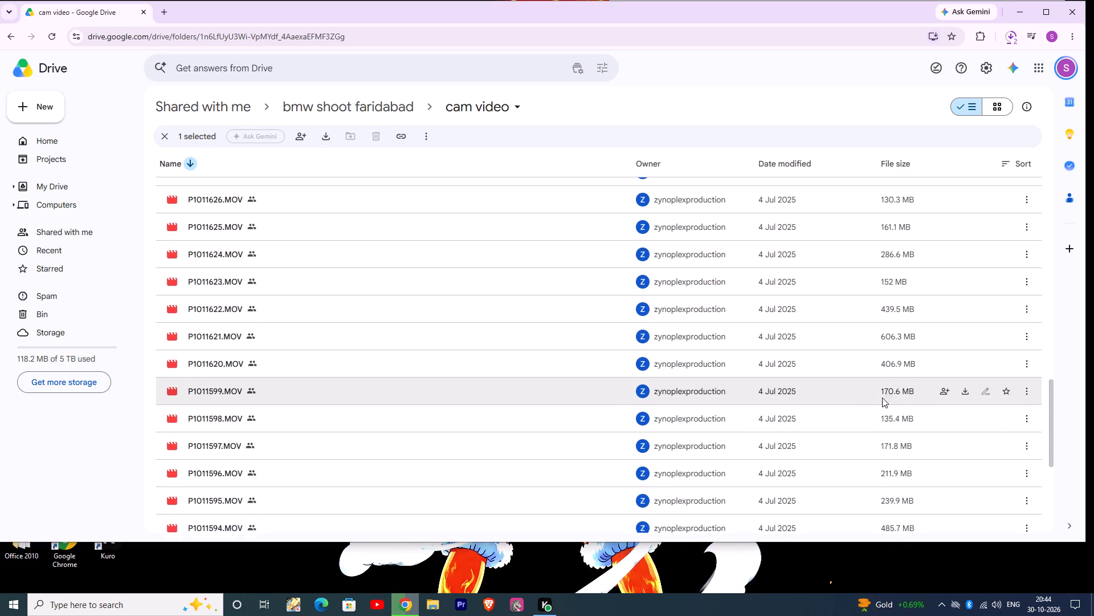
scroll(882, 395, "up", 3)
Check the progress of the running clip downloads in the recent download history.
left_click(1004, 40)
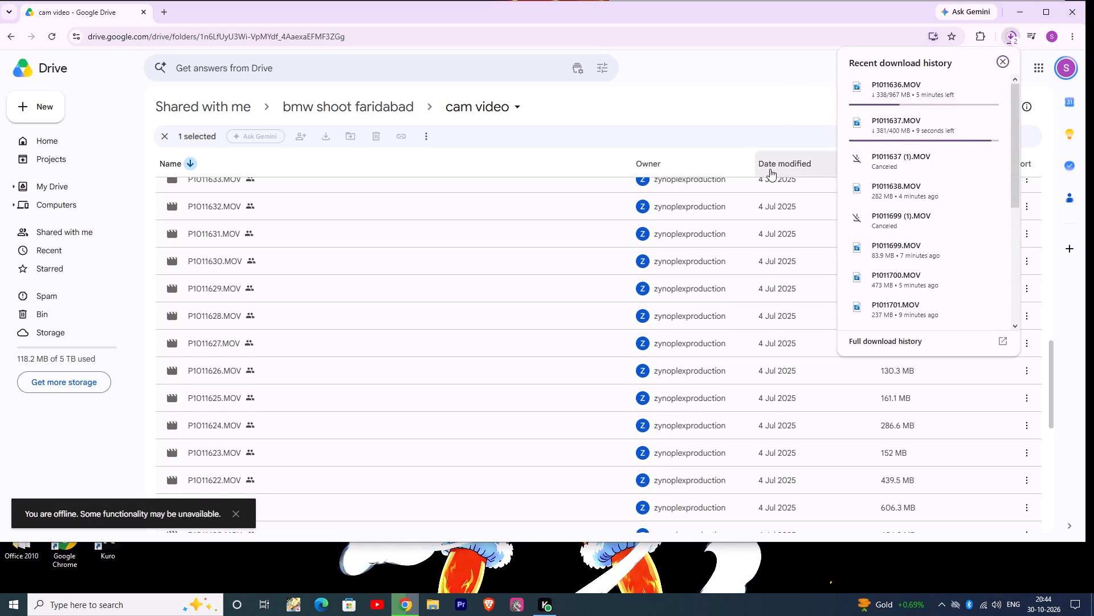
scroll(676, 263, "up", 6)
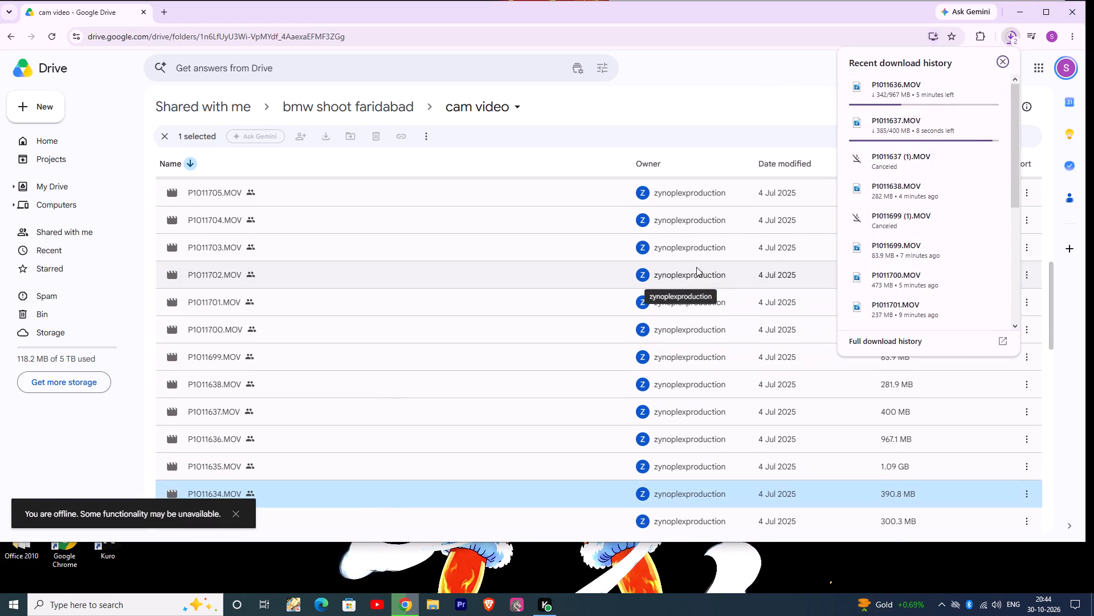
left_click(745, 80)
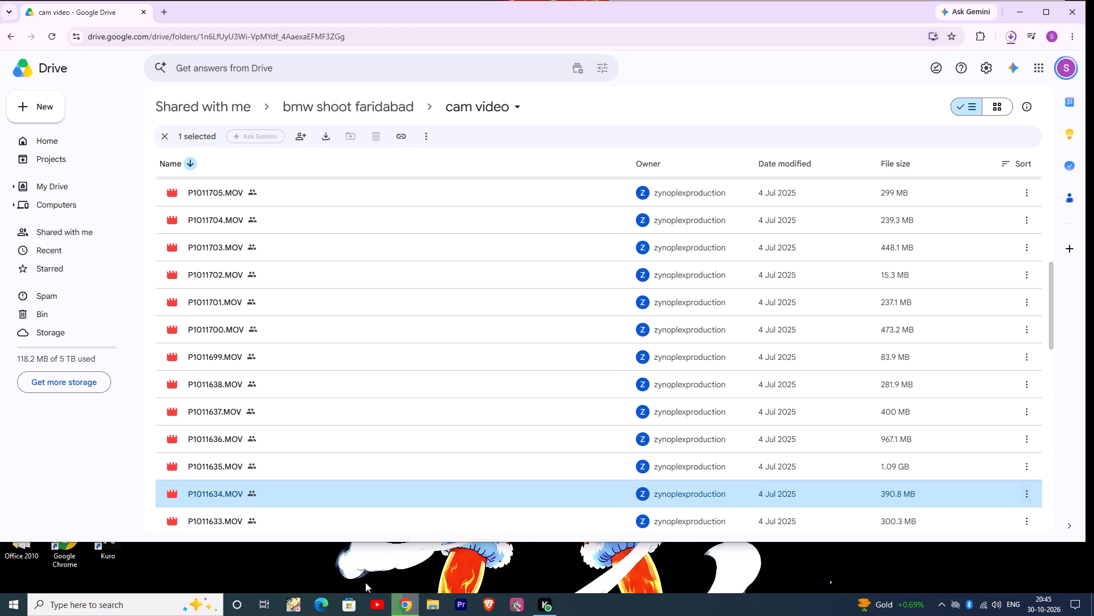
Accept the download of P1011635.MOV without a virus scan.
scroll(366, 582, "up", 1)
scroll(405, 451, "up", 1)
scroll(405, 451, "down", 1)
scroll(405, 451, "up", 2)
scroll(405, 450, "down", 1)
scroll(405, 450, "up", 6)
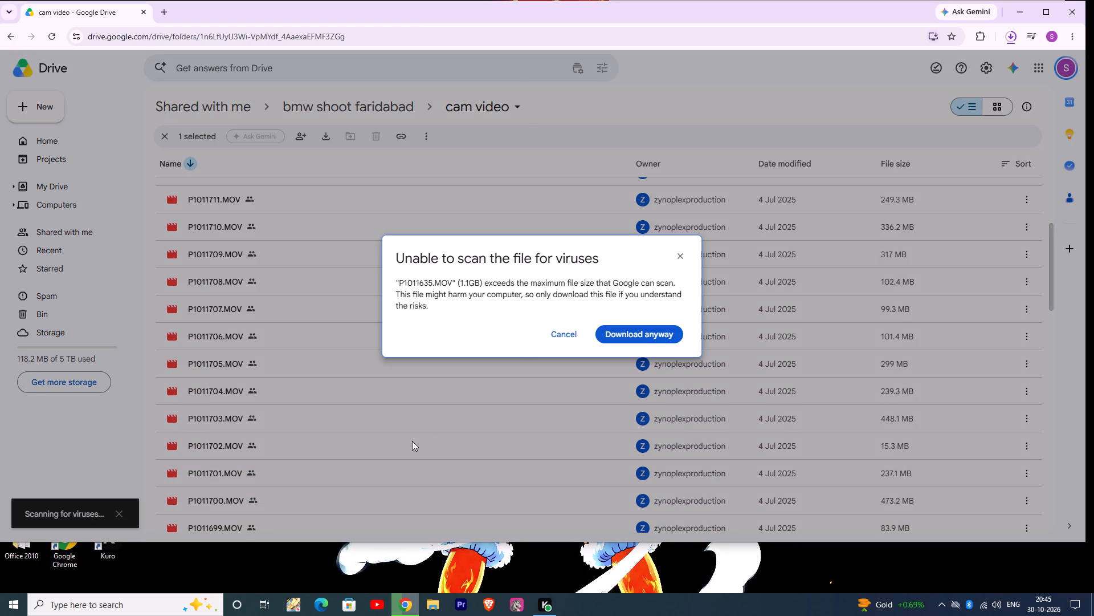
left_click(648, 327)
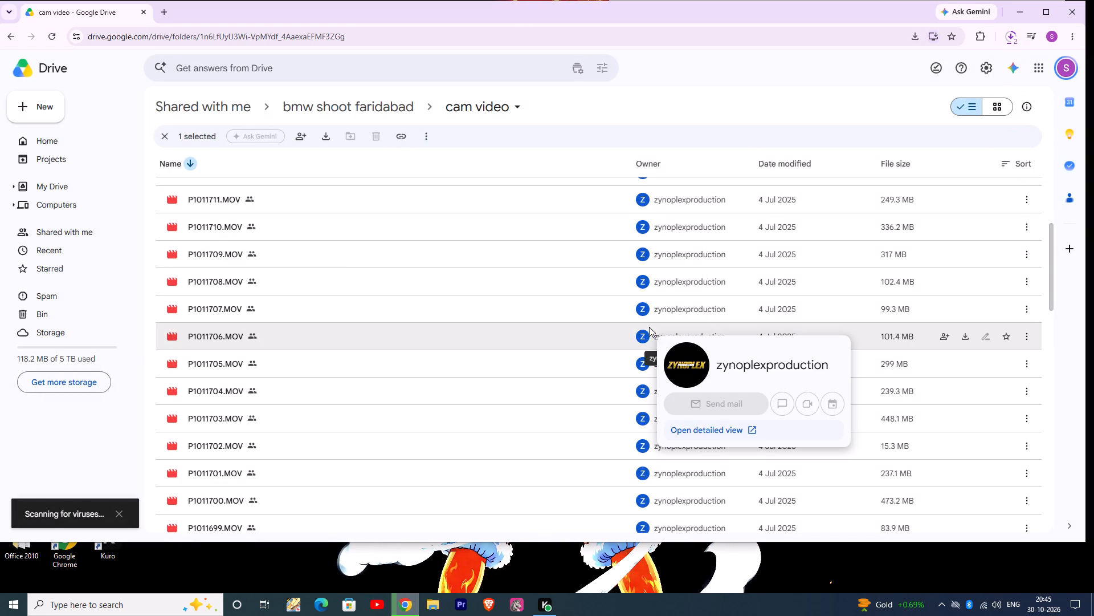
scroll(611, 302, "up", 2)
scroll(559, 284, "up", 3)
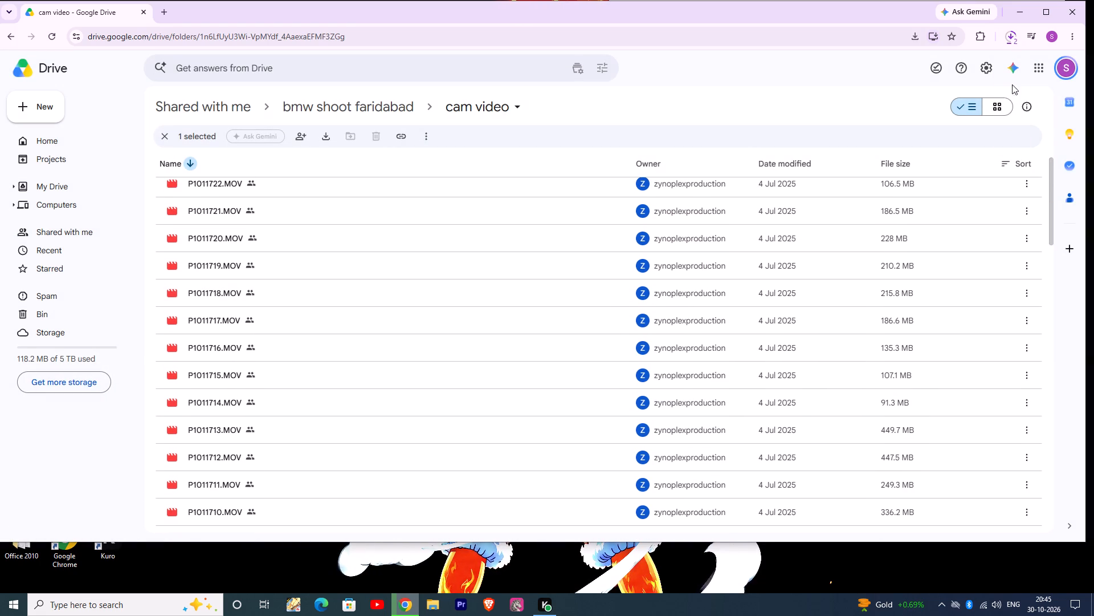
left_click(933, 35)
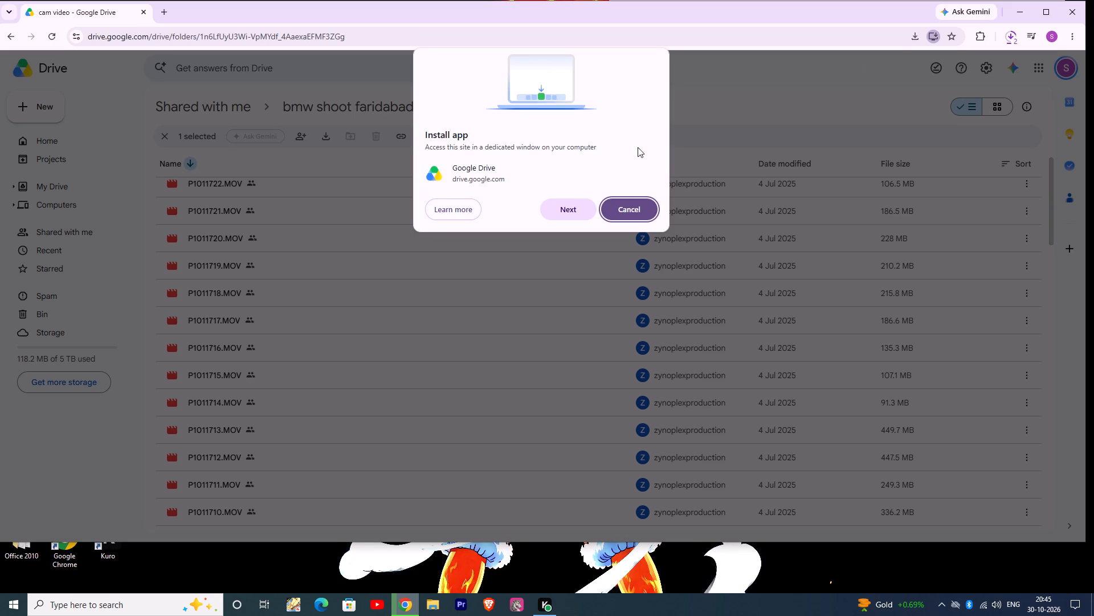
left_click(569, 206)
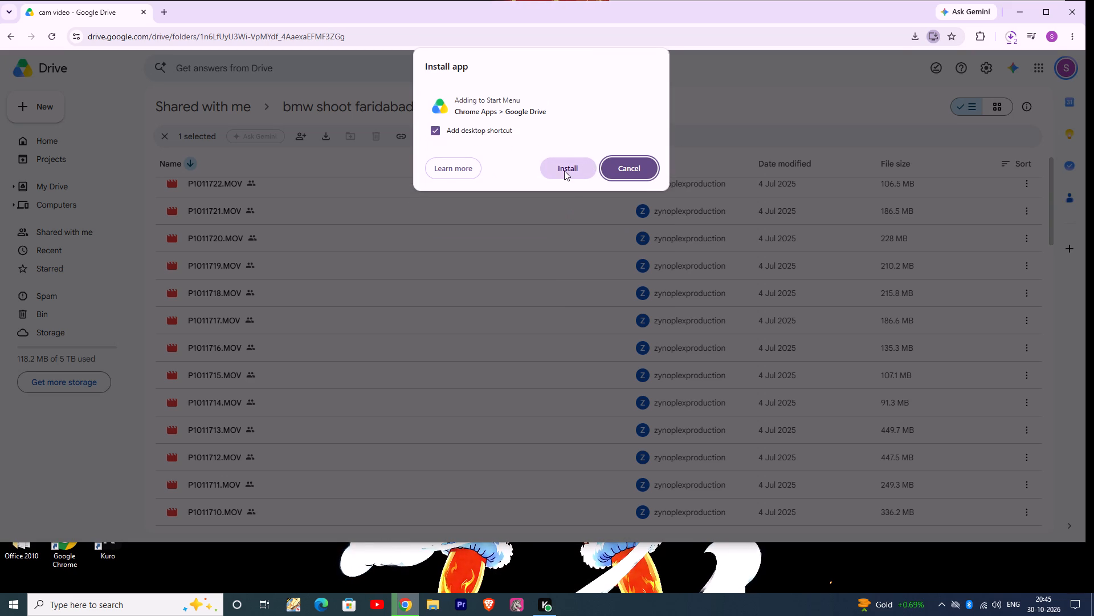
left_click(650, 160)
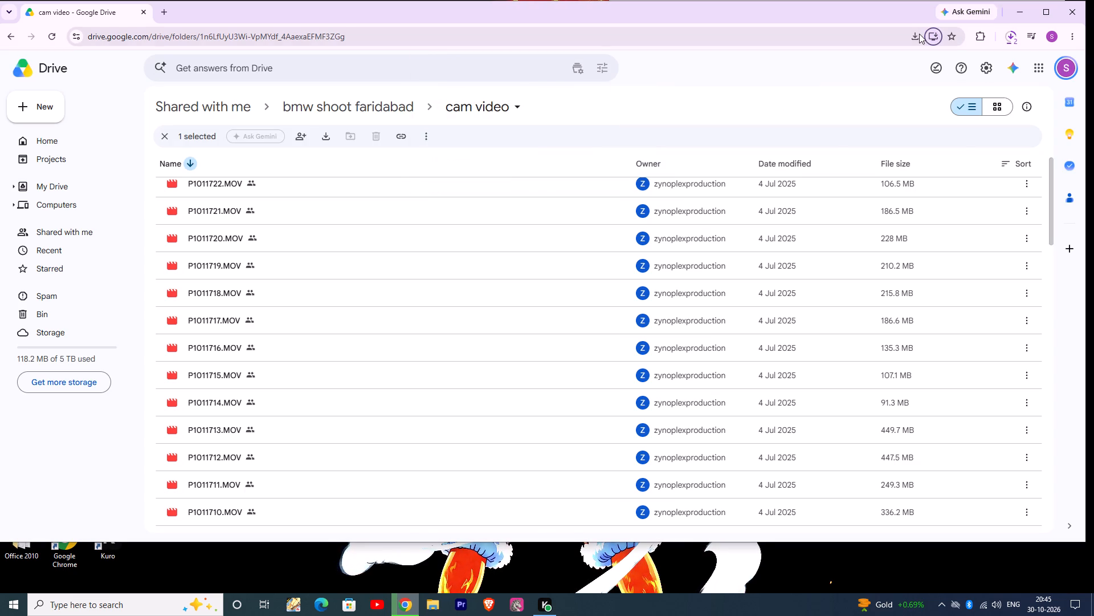
Continue allowing automatic downloads of multiple files from the Drive site.
left_click(919, 34)
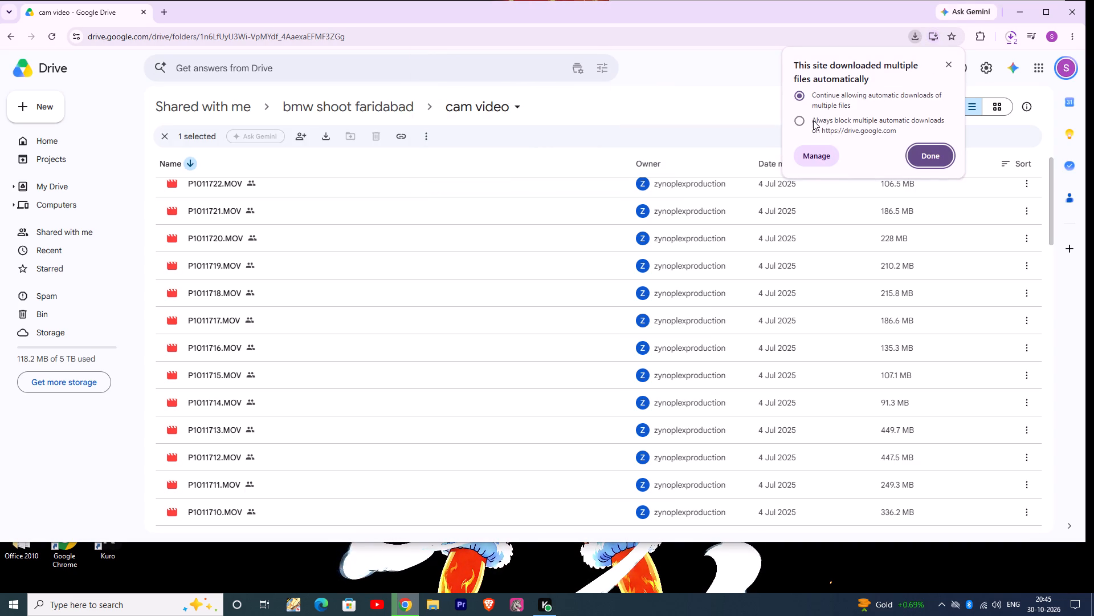
left_click(934, 153)
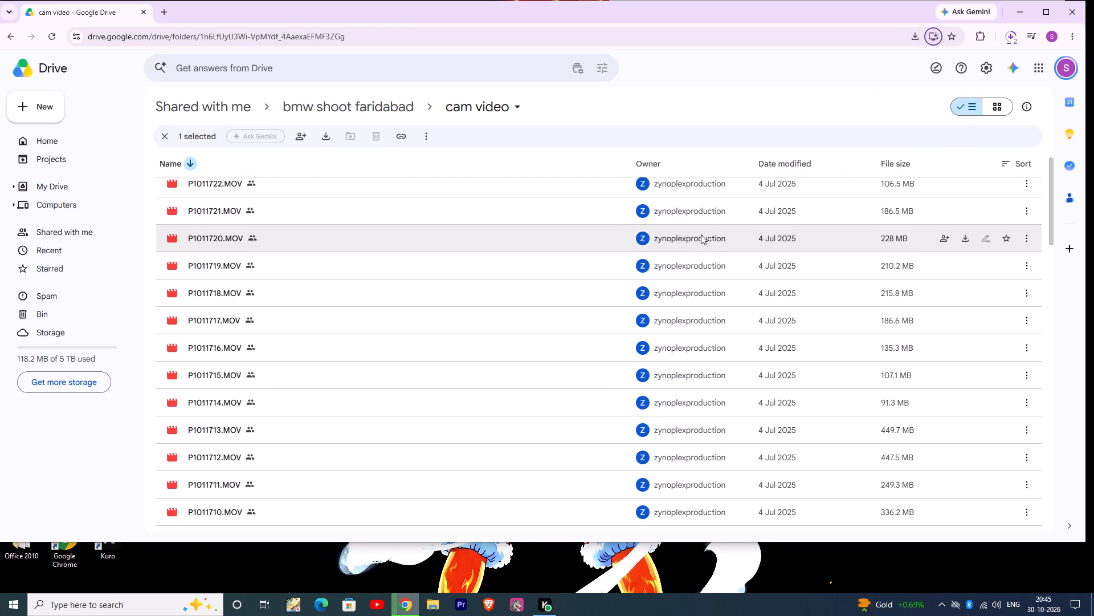
Accept the download of P1011634.MOV without a virus scan.
scroll(708, 289, "down", 1)
scroll(708, 289, "up", 2)
scroll(708, 289, "down", 1)
scroll(708, 290, "up", 3)
scroll(685, 303, "down", 1)
scroll(683, 303, "up", 5)
scroll(447, 322, "up", 4)
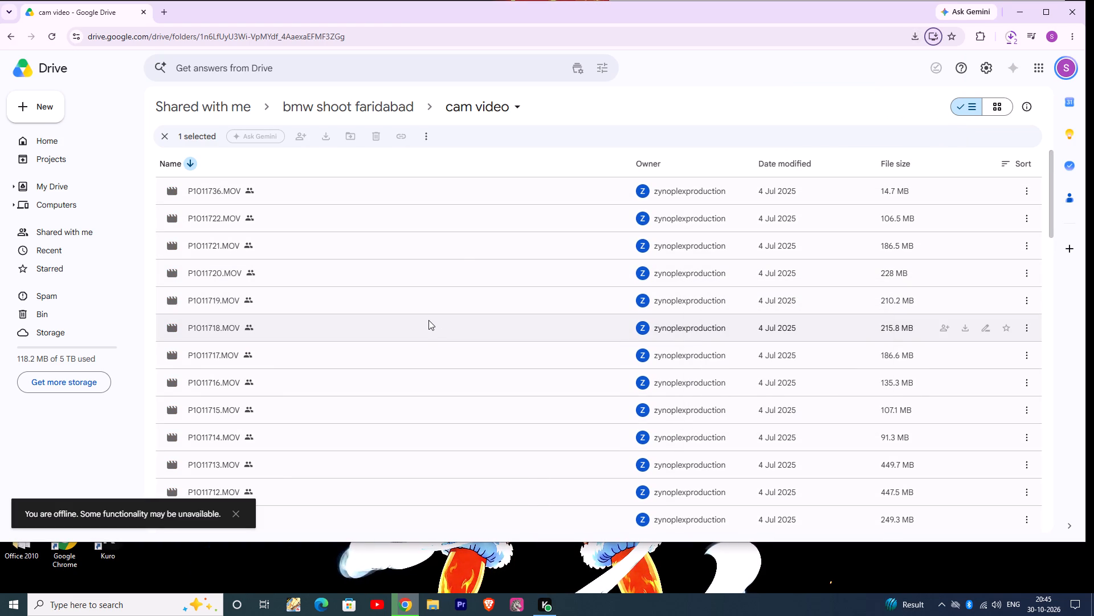
scroll(428, 319, "up", 2)
left_click(419, 285)
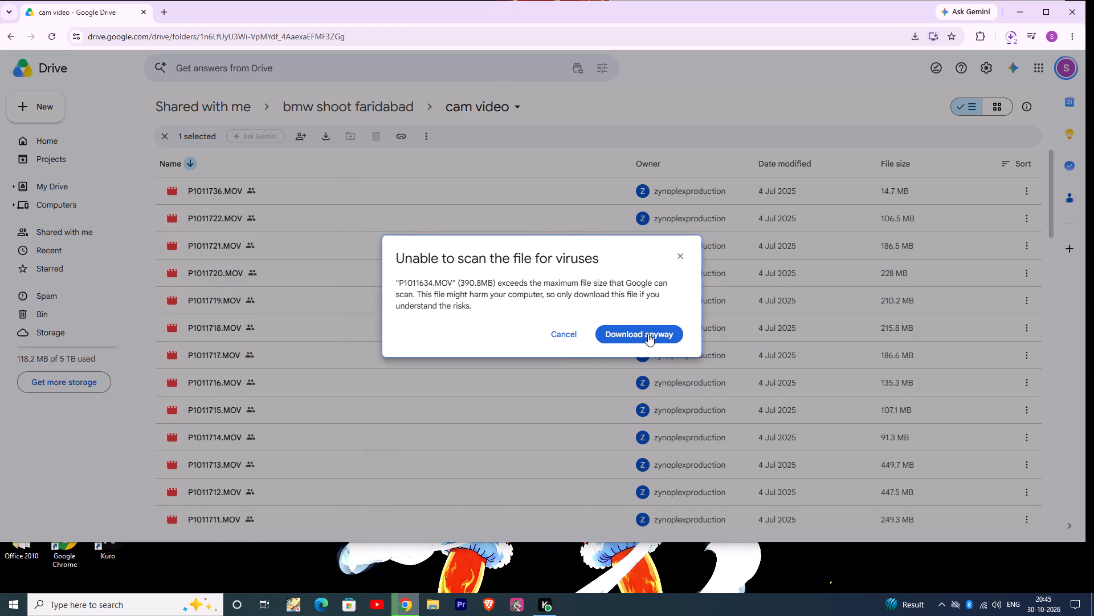
left_click(648, 330)
Look through the cam video list for the clips that follow P1011634.MOV.
scroll(496, 342, "up", 1)
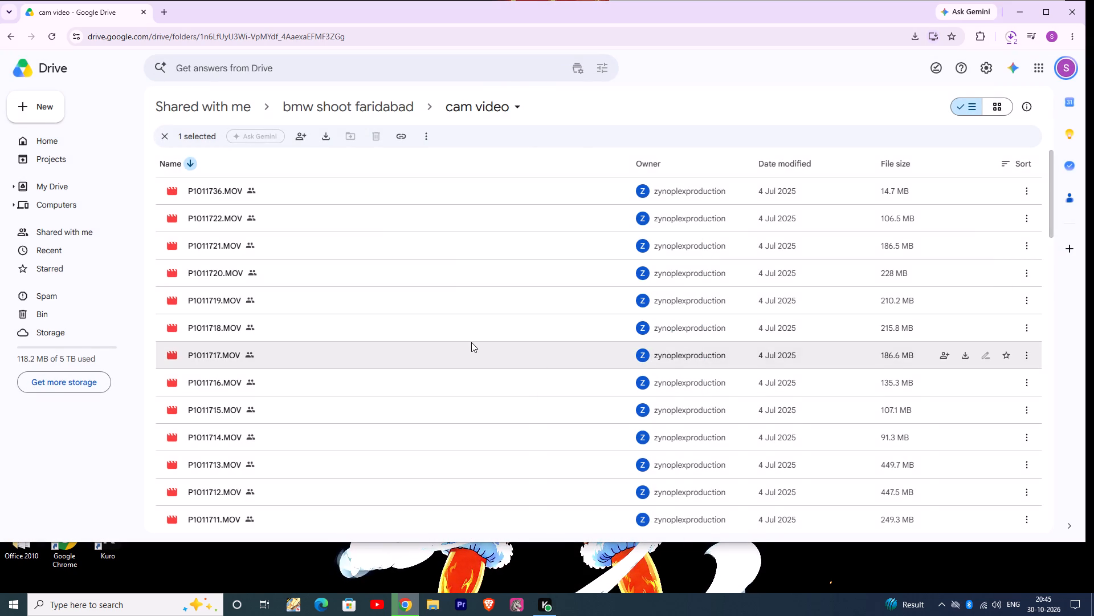
scroll(471, 342, "up", 5)
scroll(455, 333, "down", 1)
scroll(455, 333, "up", 1)
scroll(455, 333, "down", 3)
scroll(455, 333, "up", 3)
scroll(383, 330, "up", 6)
scroll(342, 214, "up", 3)
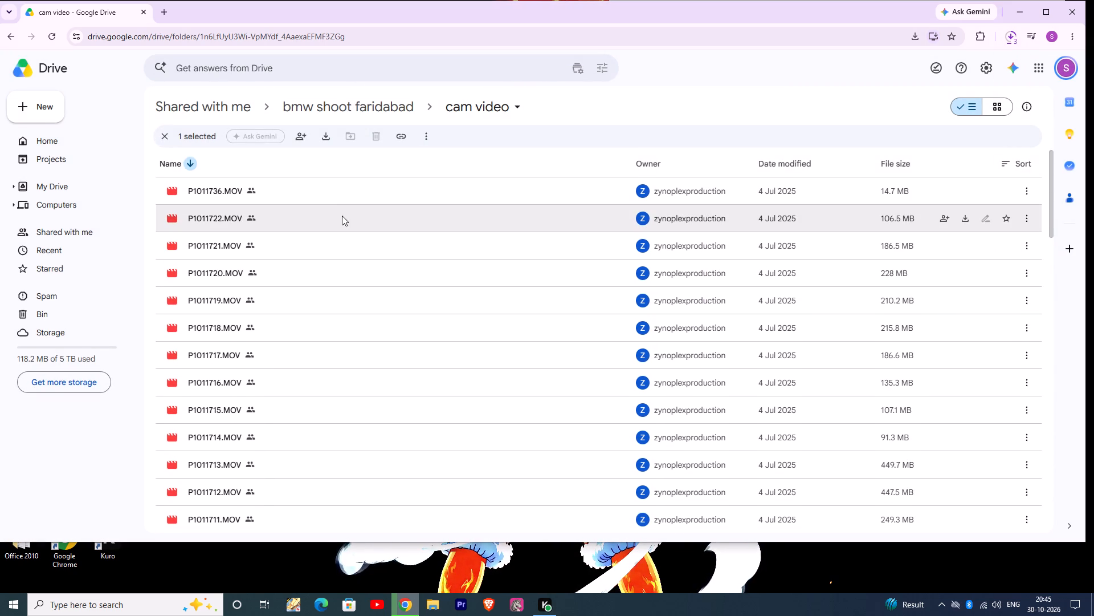
scroll(333, 204, "down", 7)
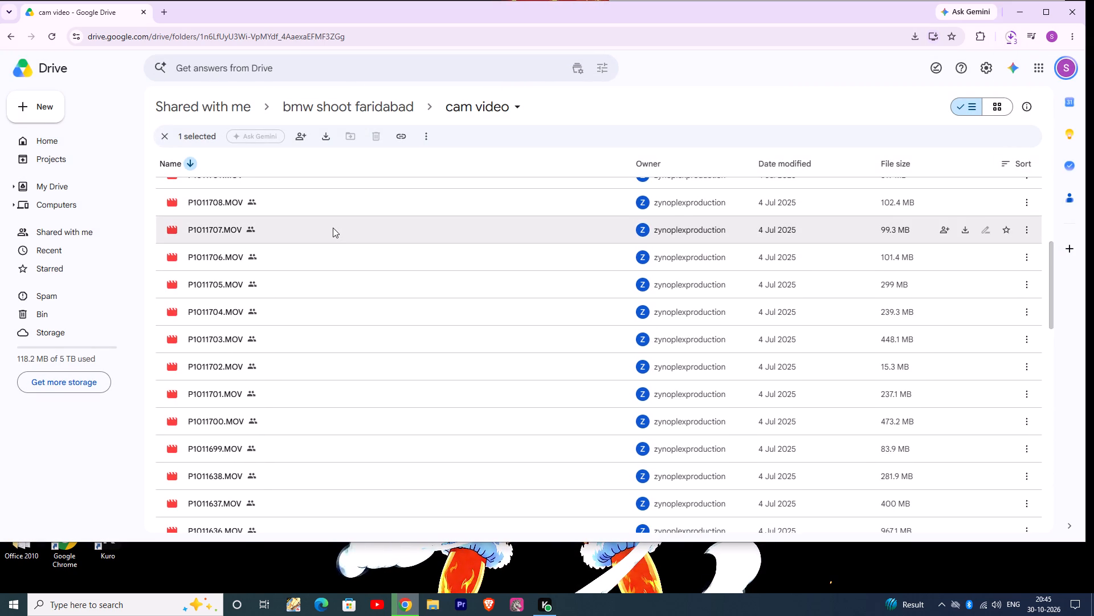
scroll(333, 228, "down", 4)
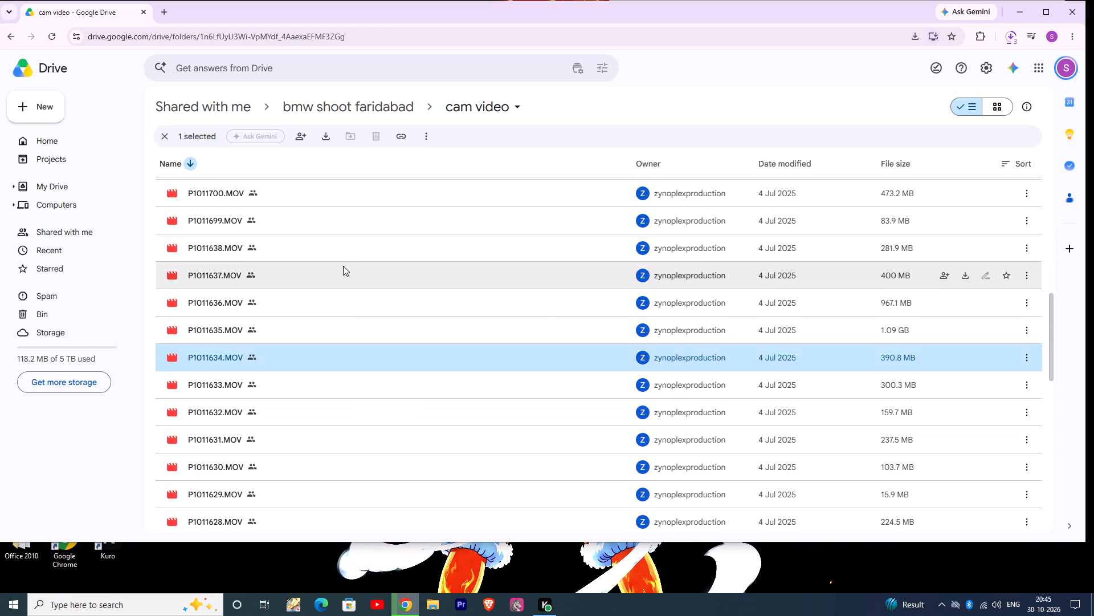
scroll(287, 408, "down", 1)
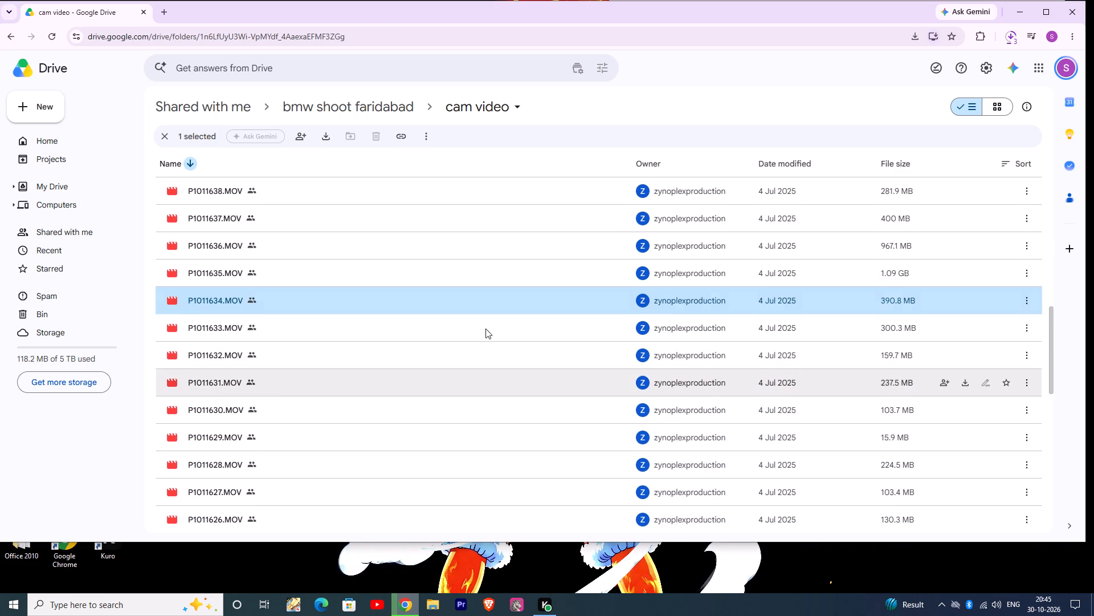
Check the progress of the running clip downloads in the recent download history.
left_click(1016, 34)
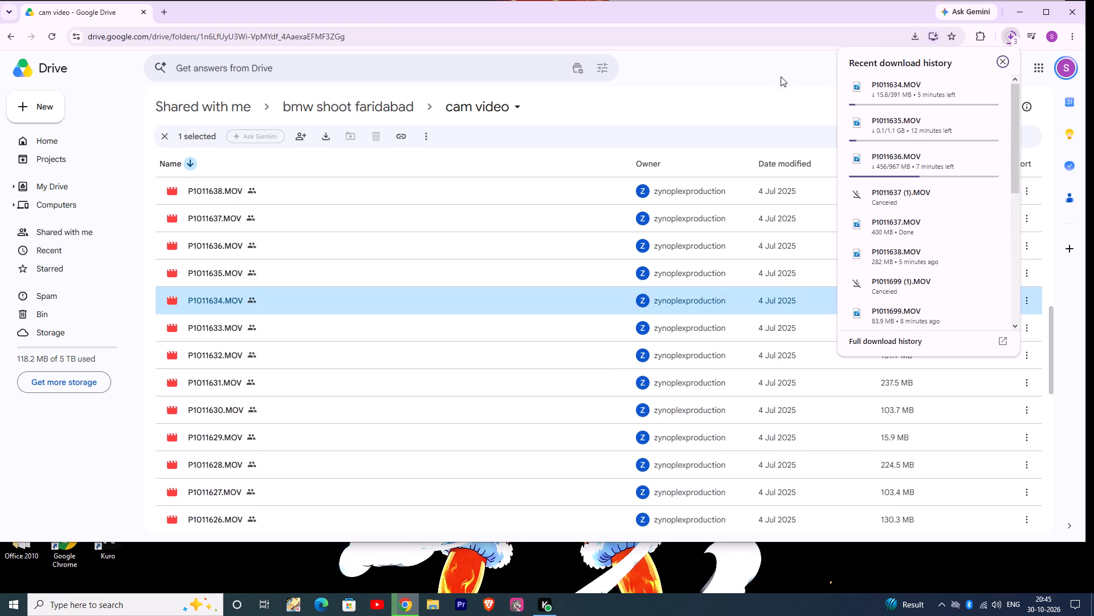
left_click(682, 89)
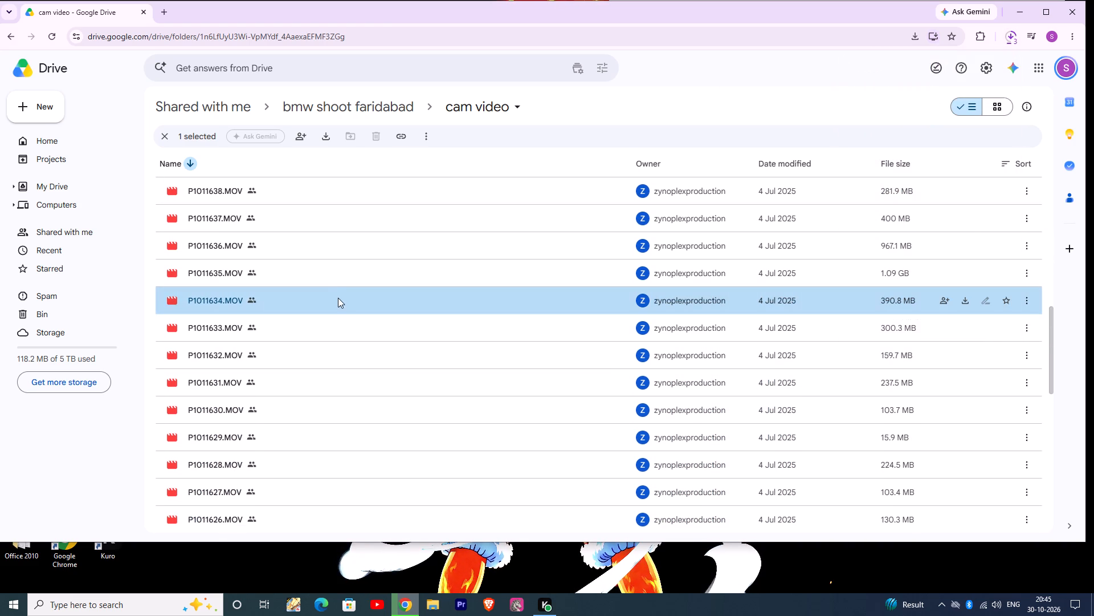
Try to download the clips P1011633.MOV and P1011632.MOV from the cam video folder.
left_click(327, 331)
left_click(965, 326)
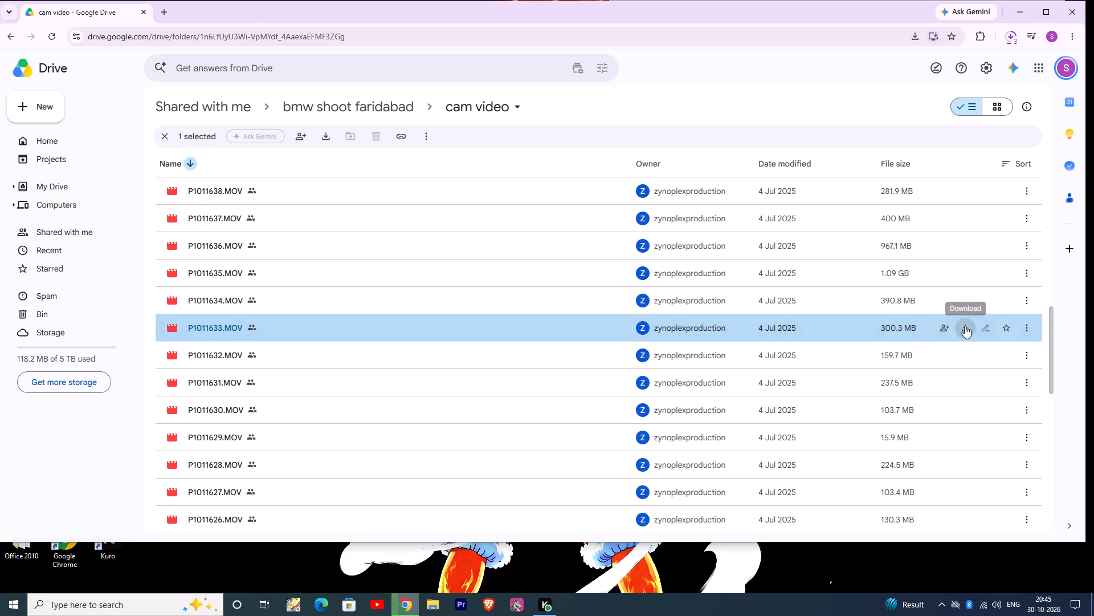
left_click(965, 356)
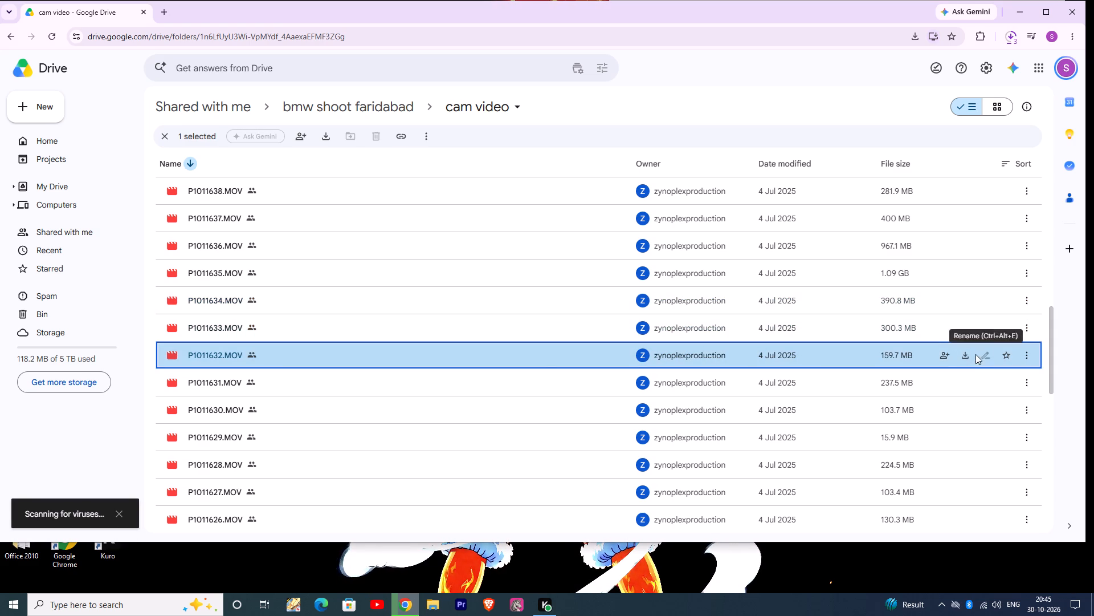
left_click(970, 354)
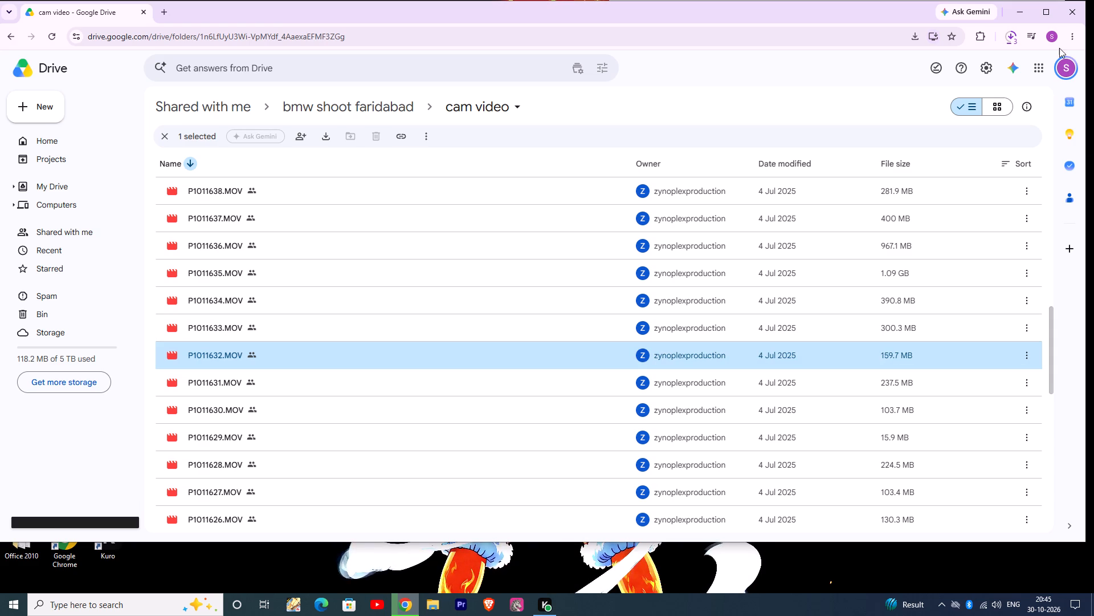
Check the recent download history for the newly requested clips.
left_click(1010, 43)
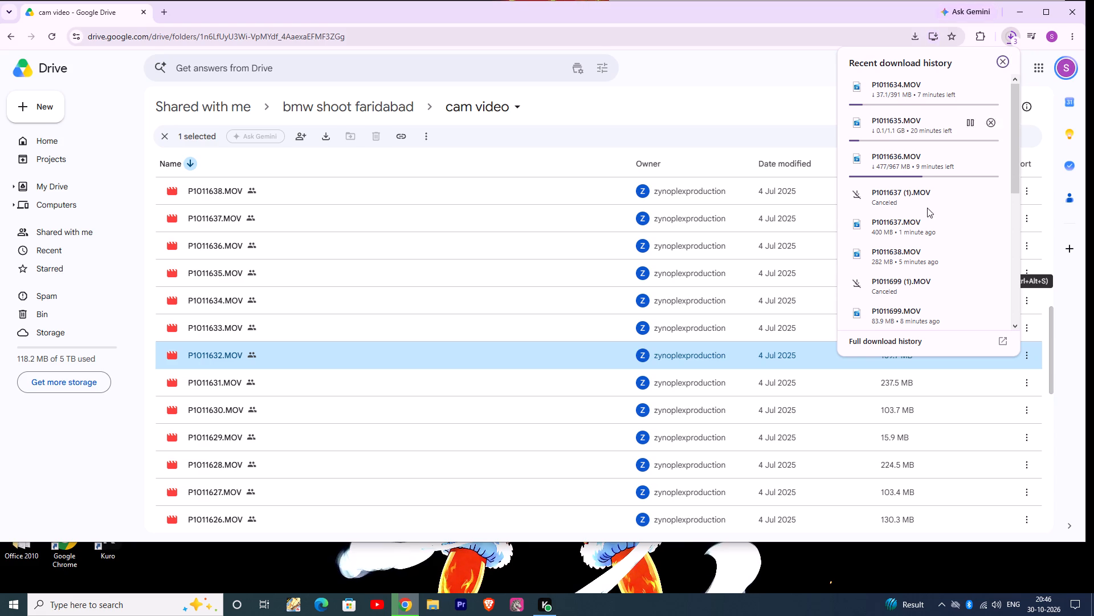
left_click(528, 330)
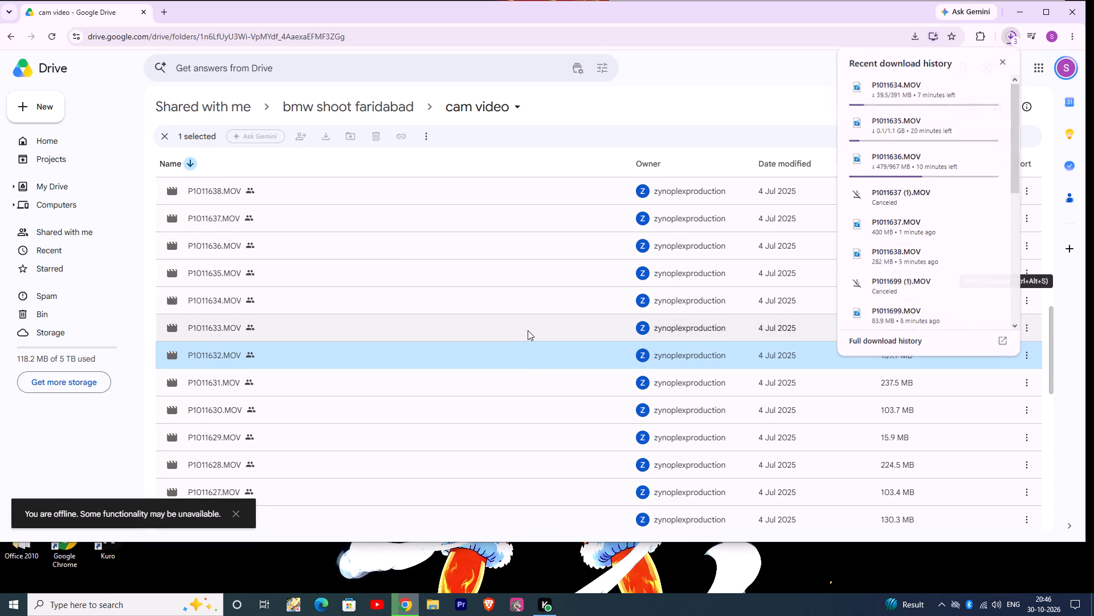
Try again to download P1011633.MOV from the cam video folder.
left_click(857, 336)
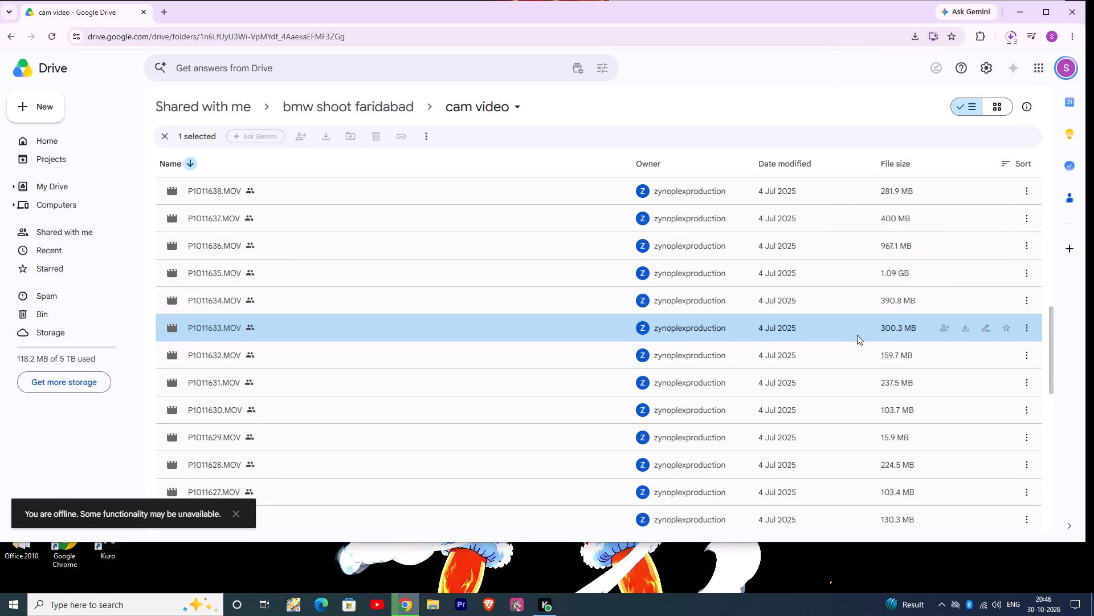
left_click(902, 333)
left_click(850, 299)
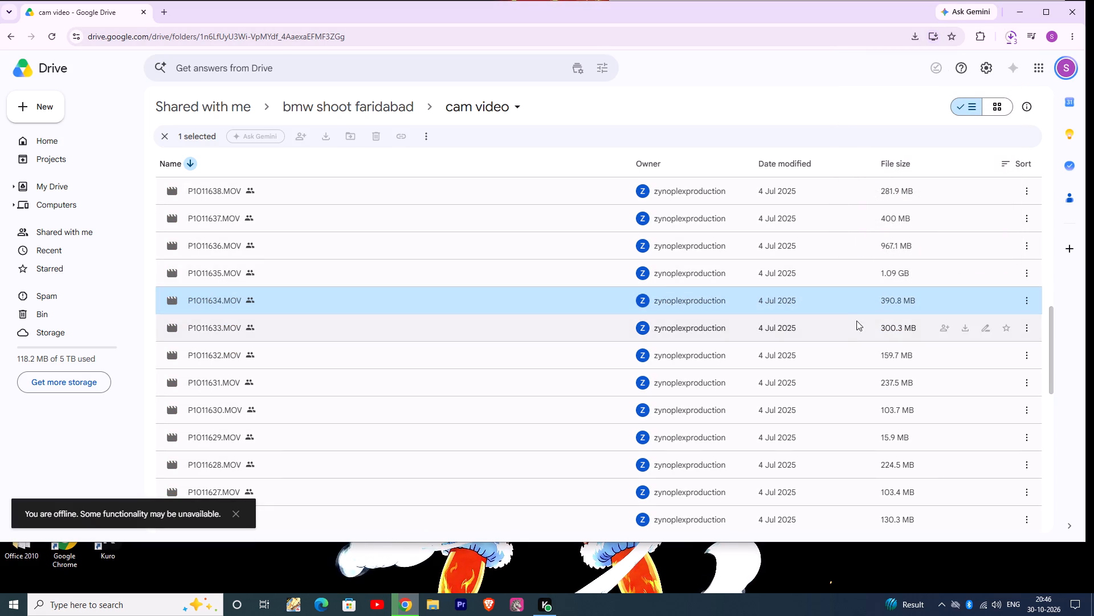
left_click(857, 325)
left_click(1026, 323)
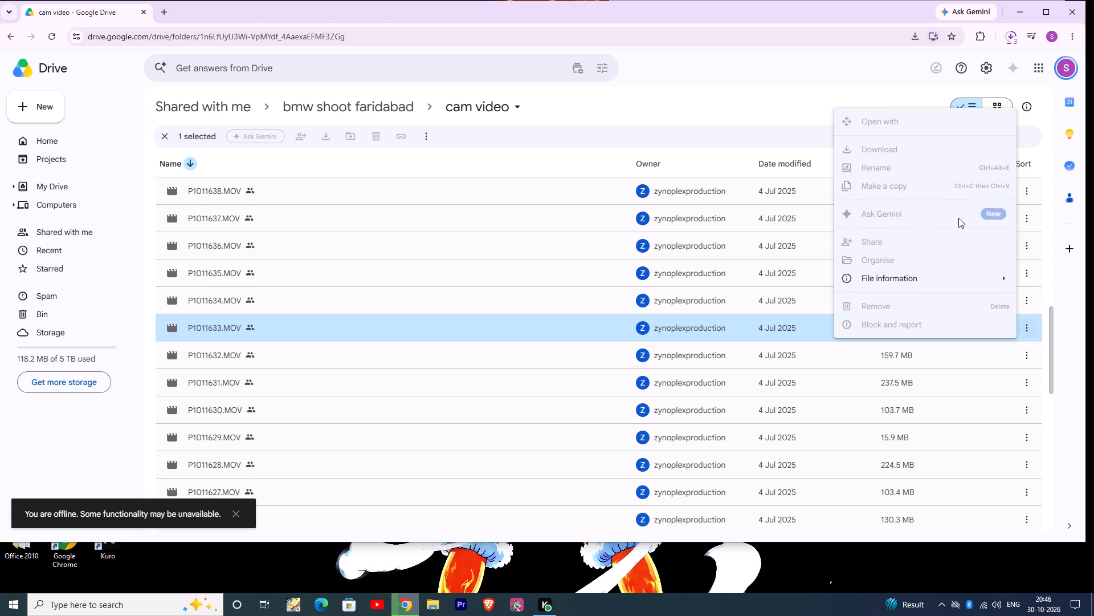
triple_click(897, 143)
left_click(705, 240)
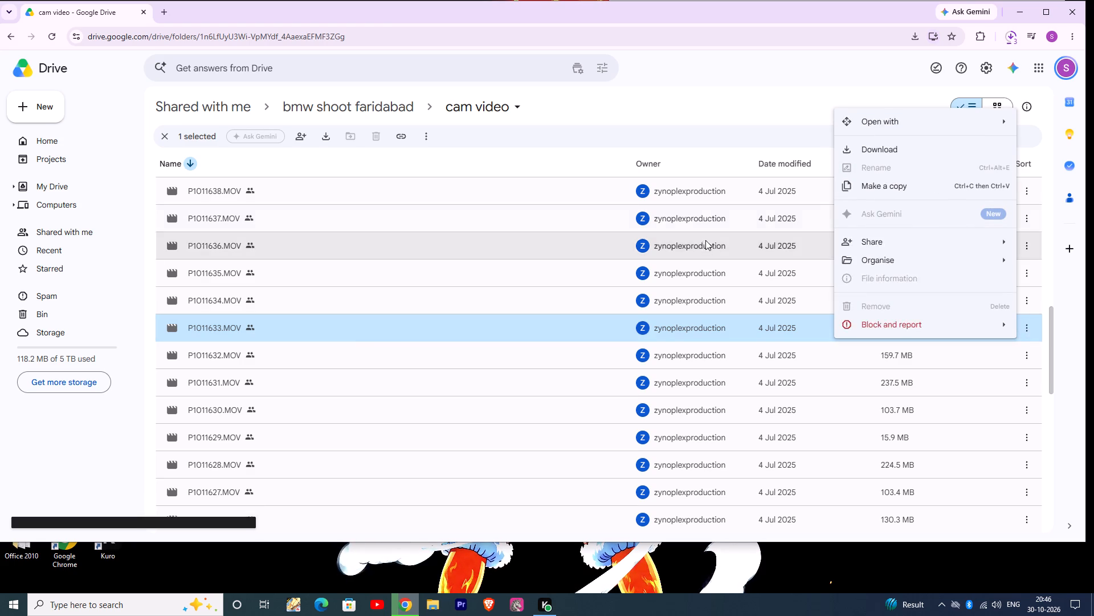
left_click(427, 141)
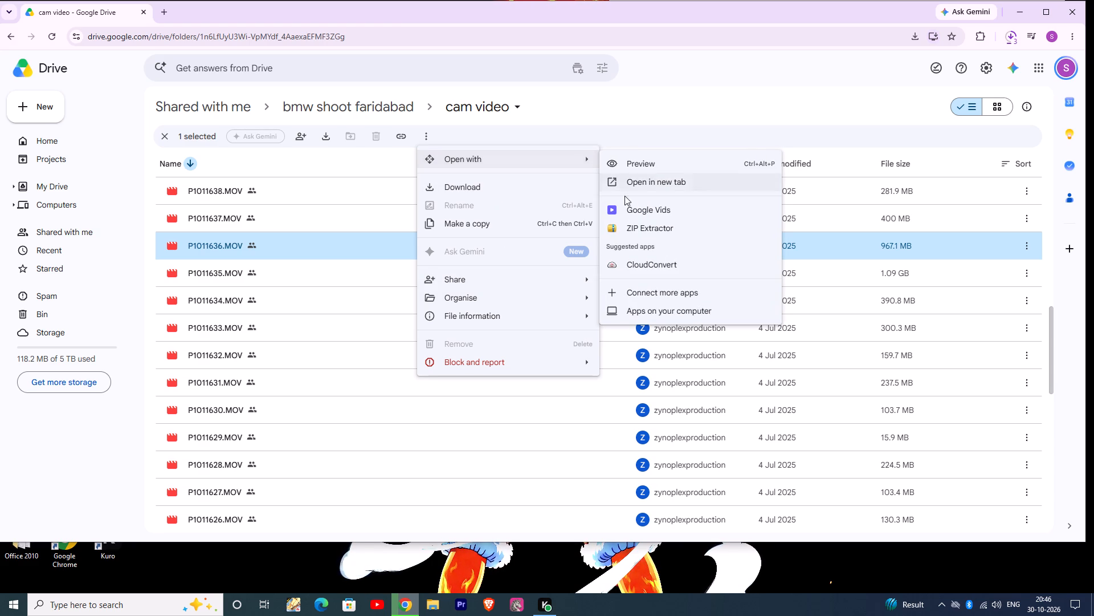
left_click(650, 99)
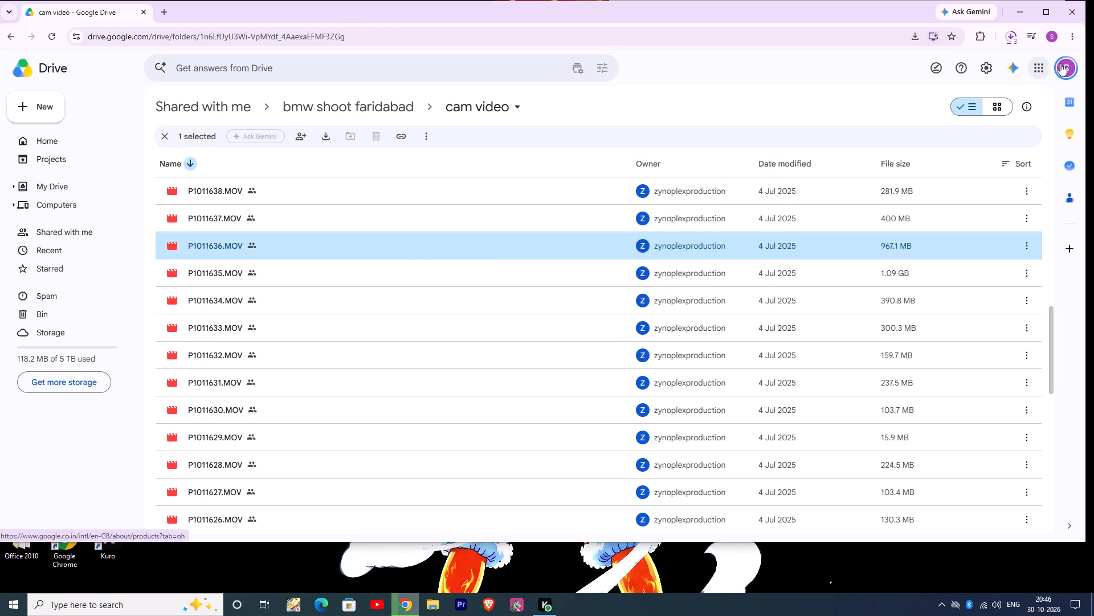
Check the recent download history again for the requested clips.
left_click(1010, 33)
left_click(785, 98)
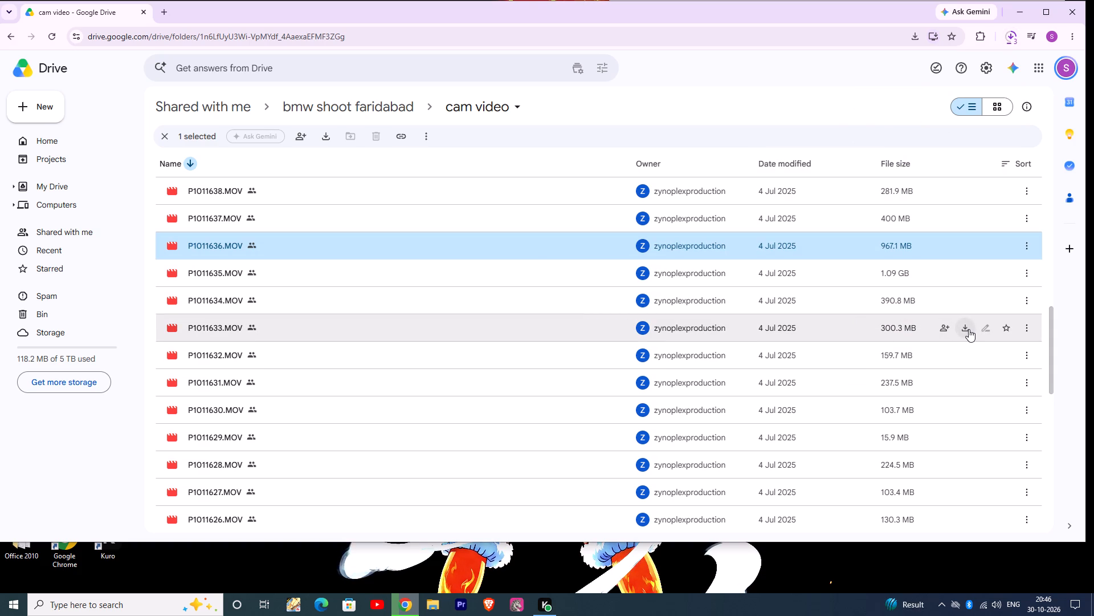
Request the downloads of P1011633.MOV and P1011632.MOV once more.
left_click(969, 329)
left_click(969, 326)
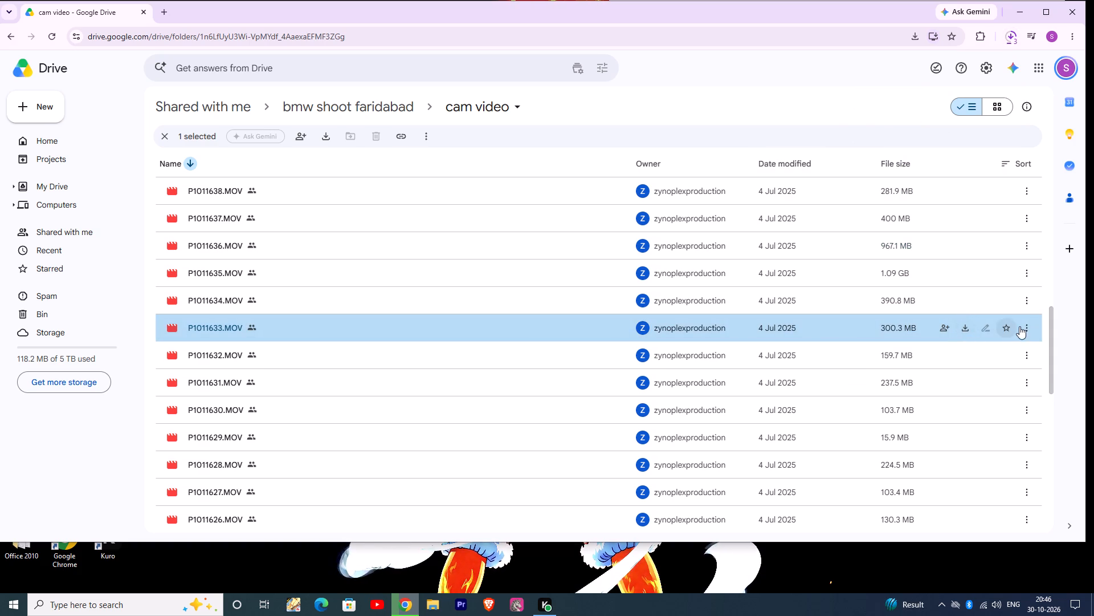
left_click(1024, 326)
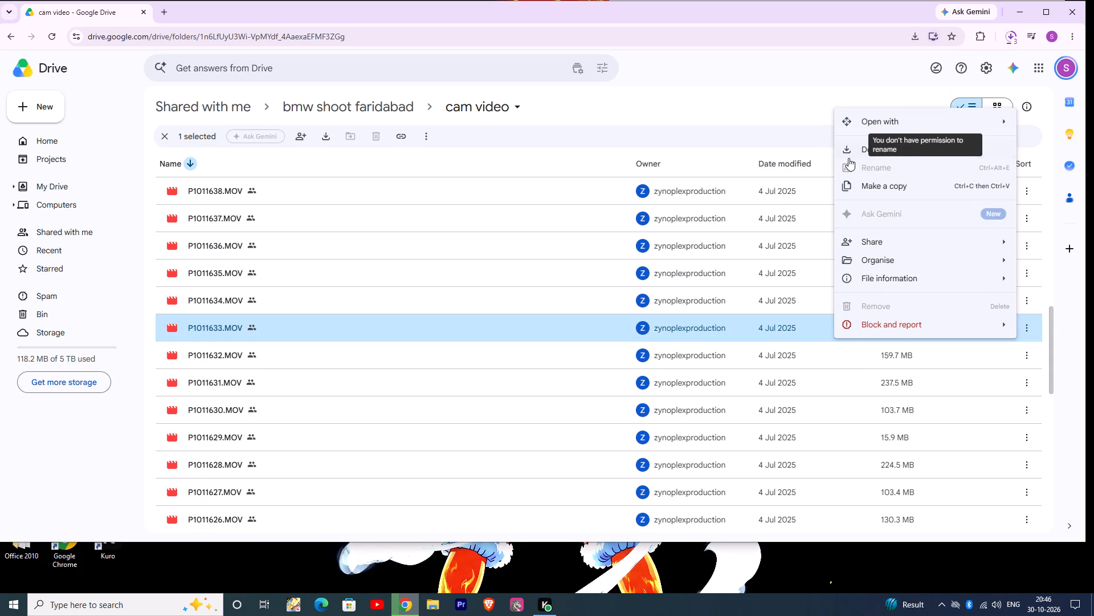
left_click(852, 155)
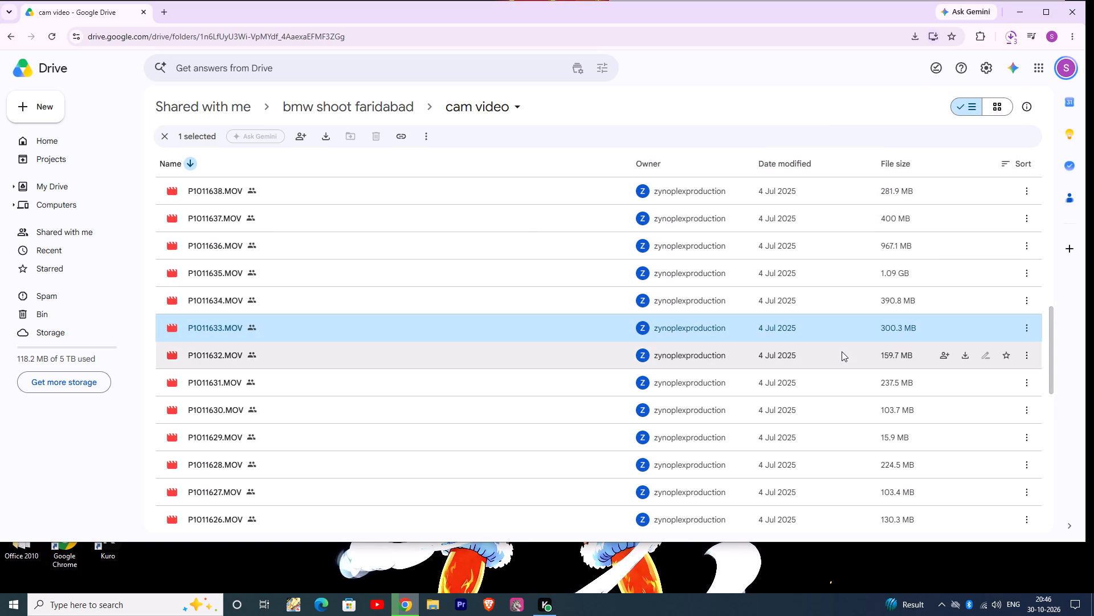
left_click(842, 351)
left_click(1022, 356)
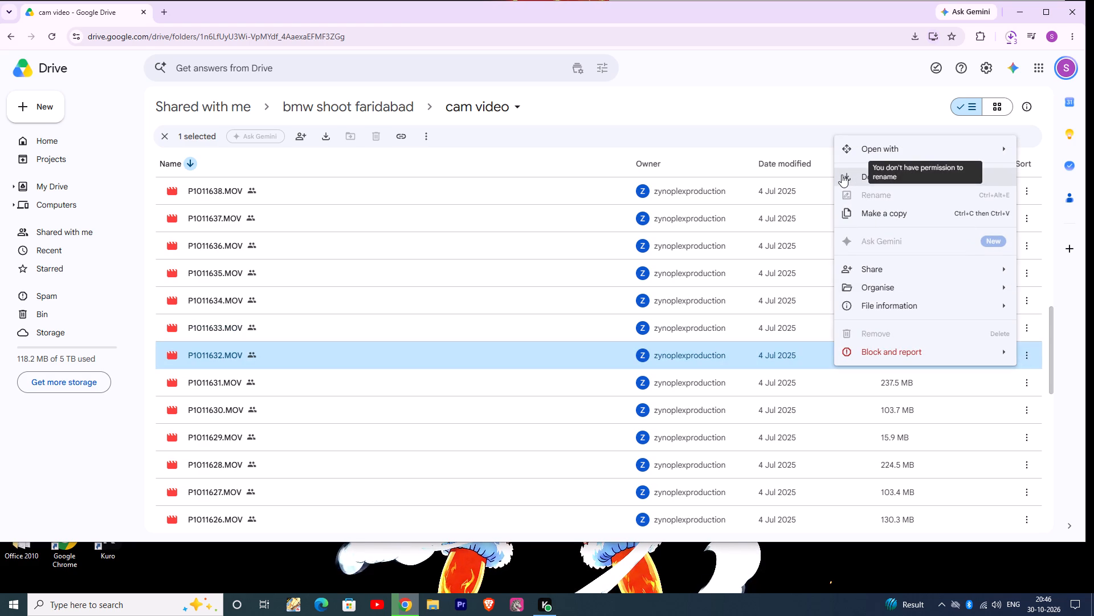
left_click(850, 178)
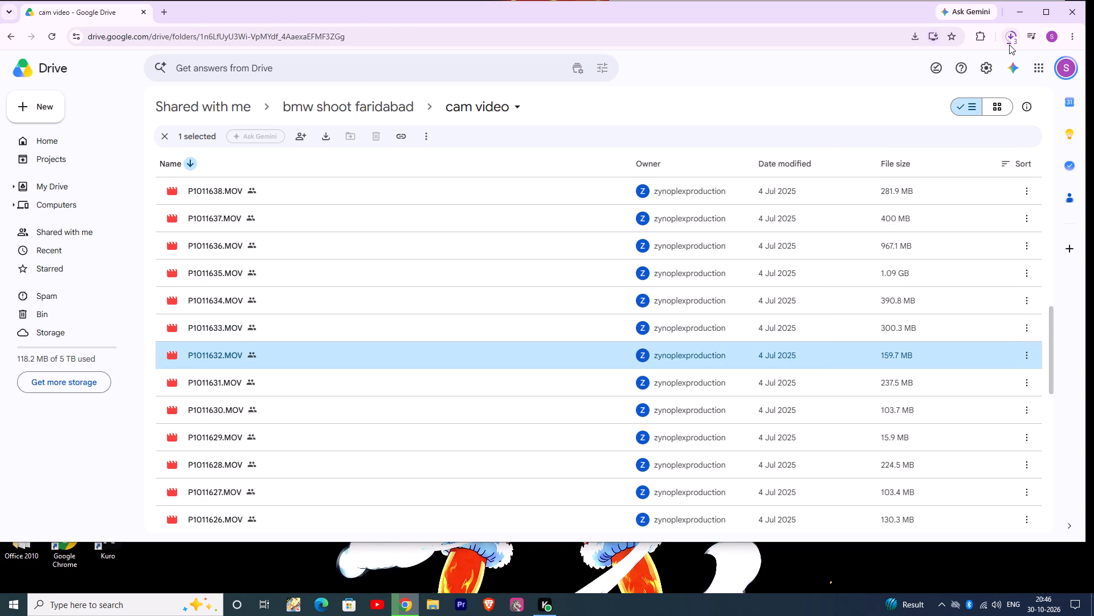
Check the recent download history for P1011633.MOV, P1011632.MOV and the running downloads.
left_click(1010, 44)
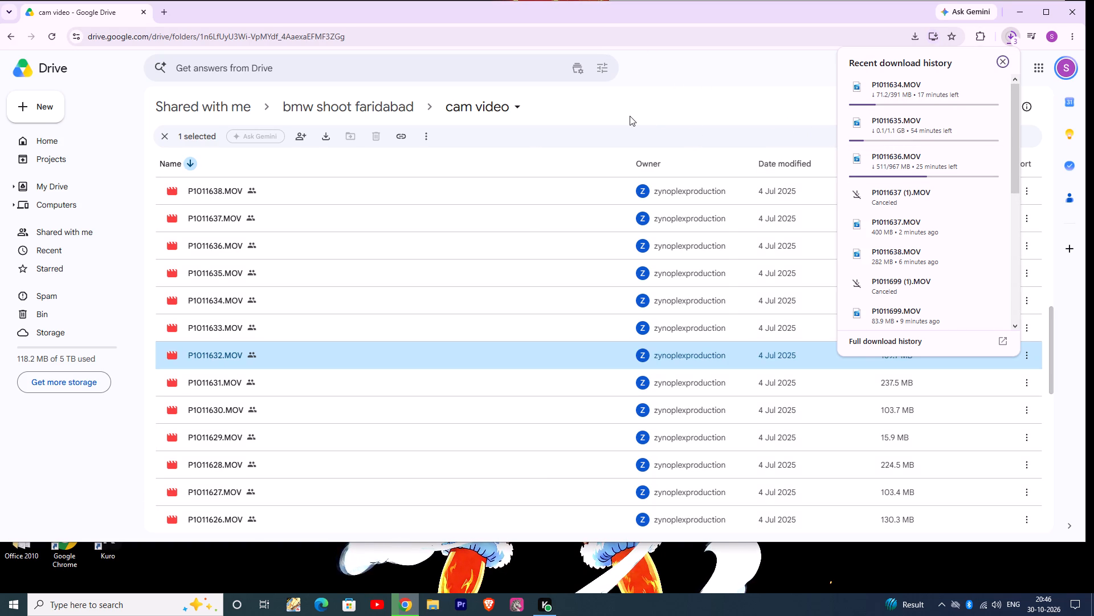
Look through the remaining clips down to the end of the cam video list and back up to the P1011633.MOV area.
right_click(332, 275)
scroll(332, 275, "down", 6)
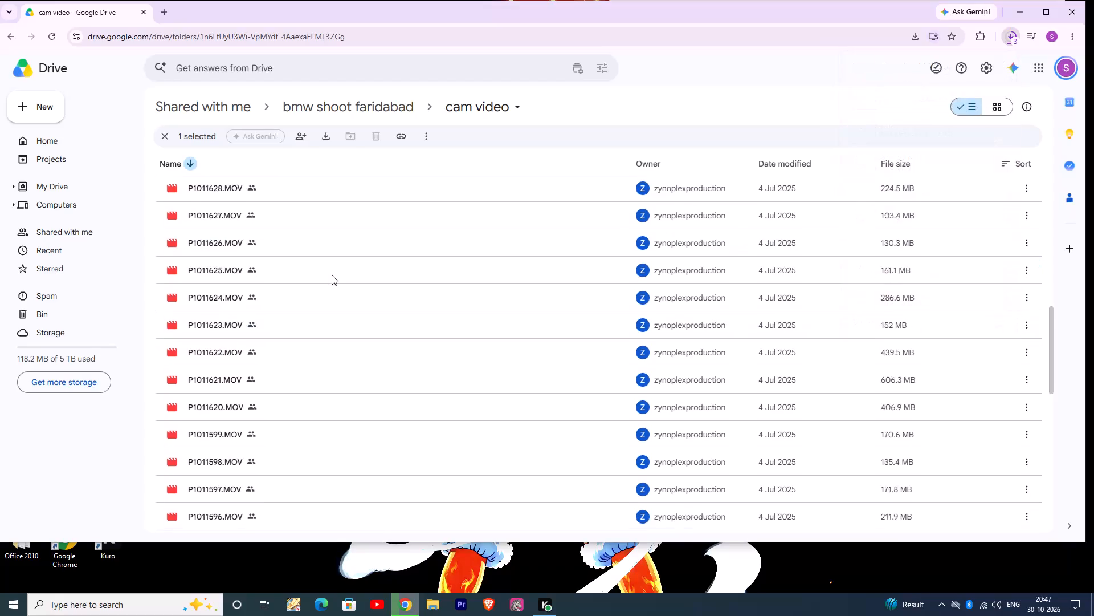
scroll(332, 275, "down", 7)
scroll(332, 273, "up", 1)
scroll(332, 273, "down", 2)
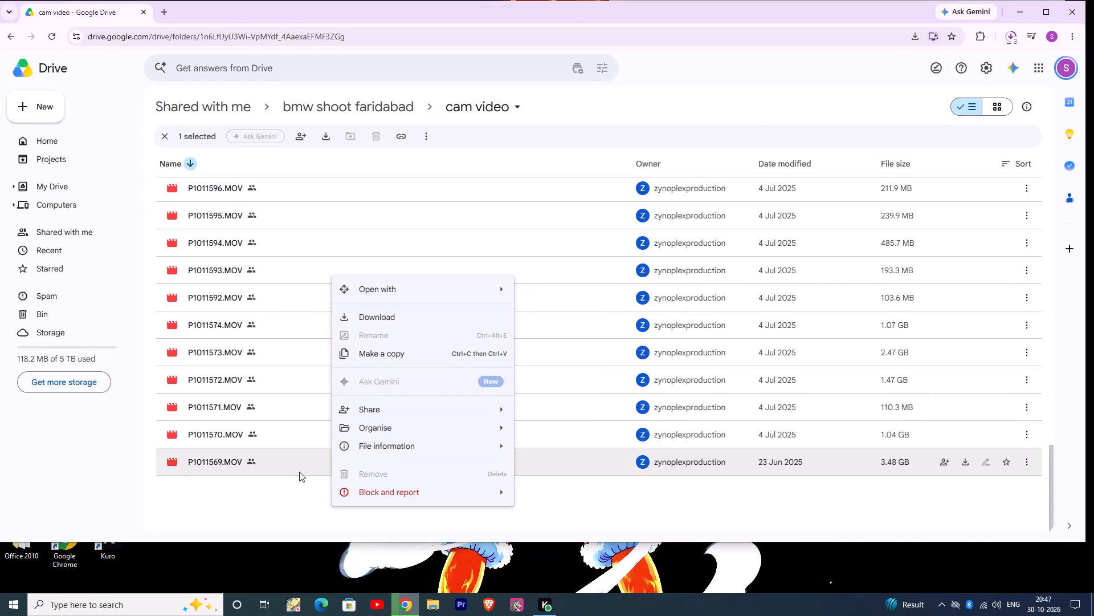
left_click(232, 496)
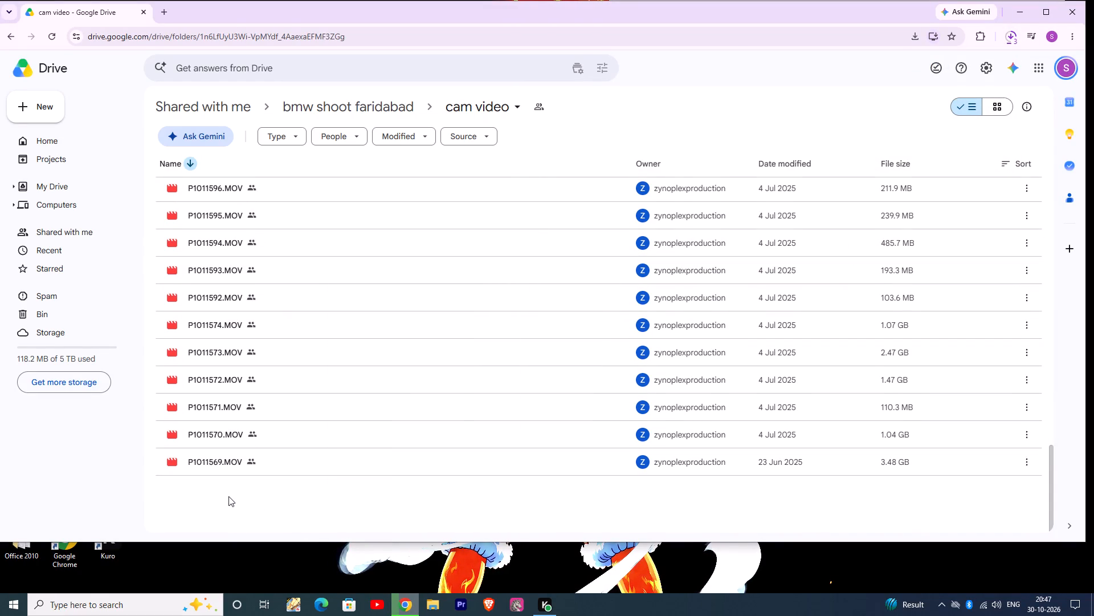
scroll(146, 340, "up", 2)
scroll(240, 299, "up", 5)
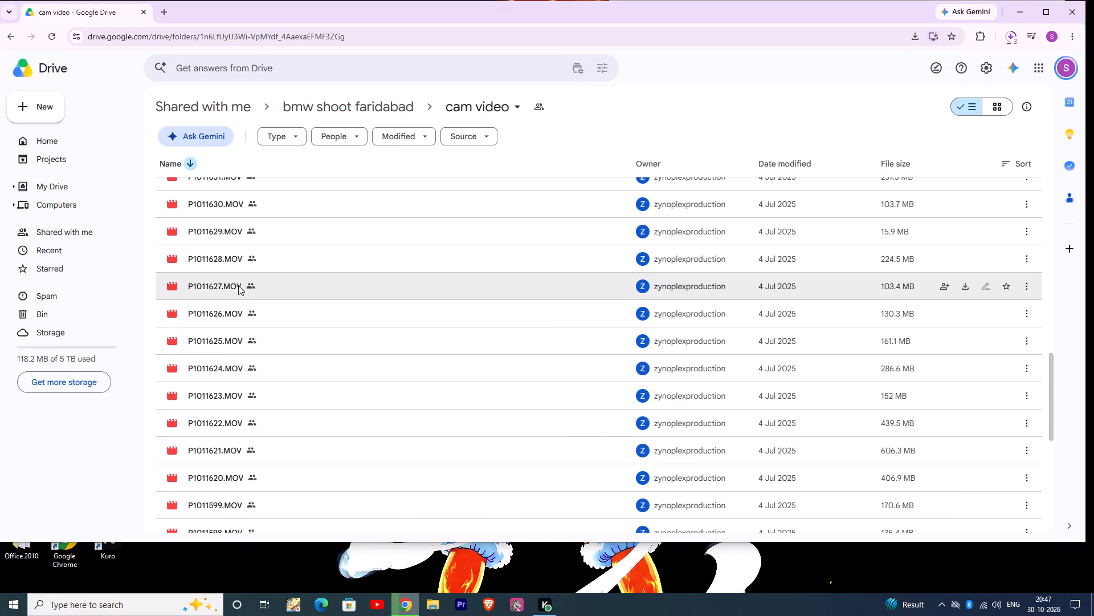
scroll(238, 282, "up", 3)
scroll(368, 259, "up", 2)
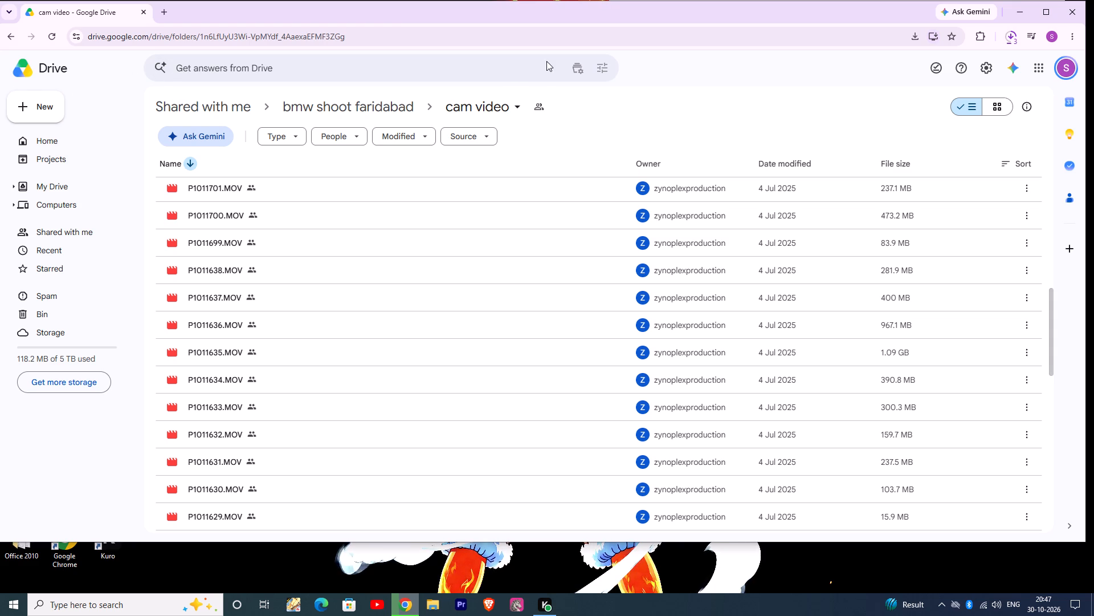
Look over the AI Overview search sources and the Advanced search options.
left_click(574, 67)
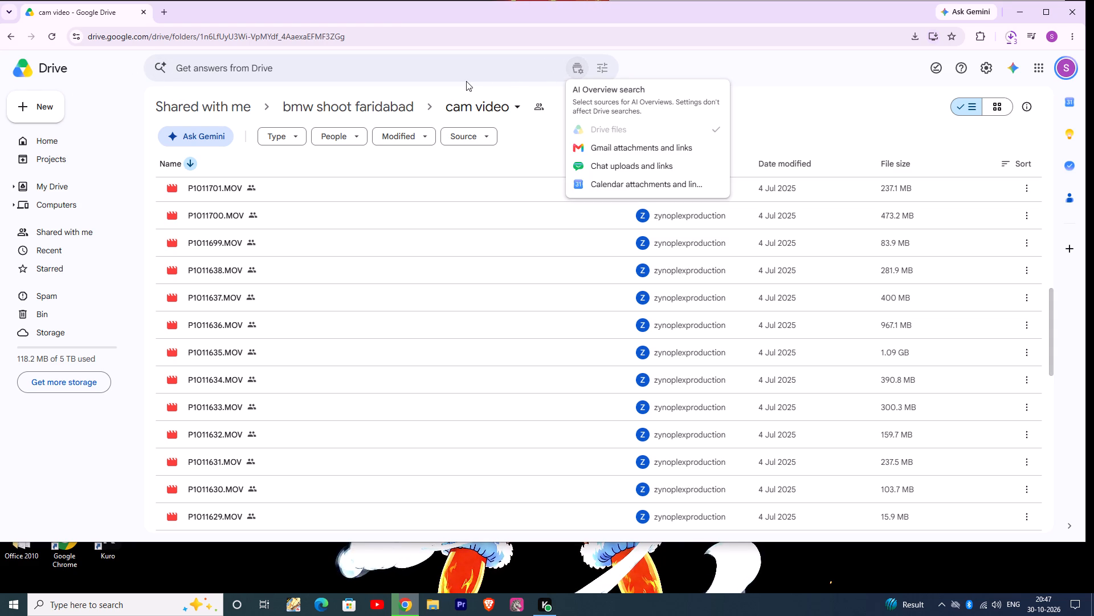
left_click(466, 81)
left_click(608, 66)
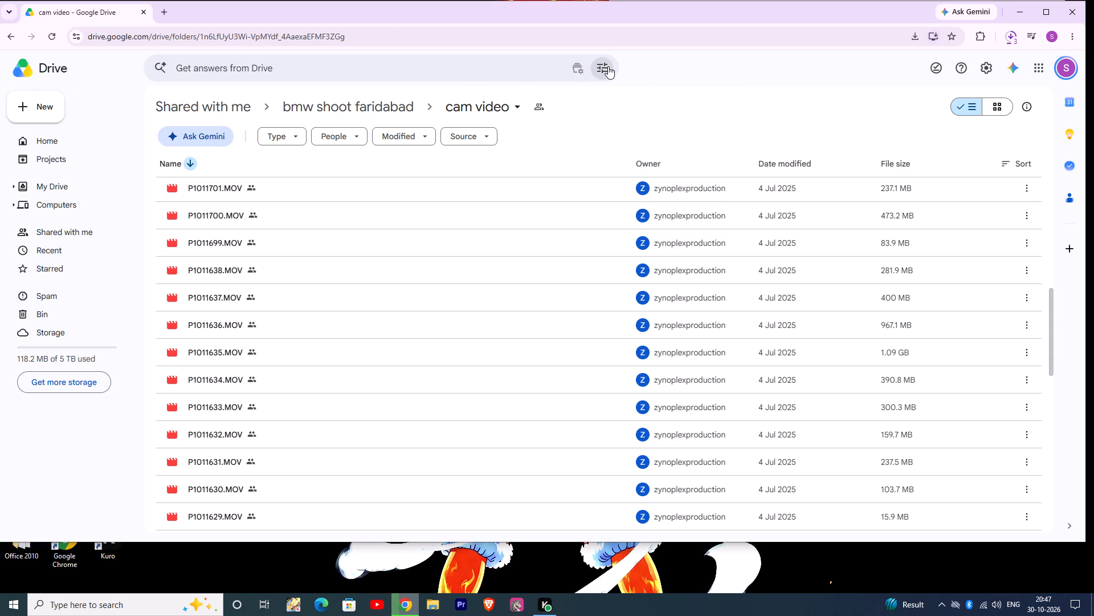
left_click(606, 64)
left_click(604, 101)
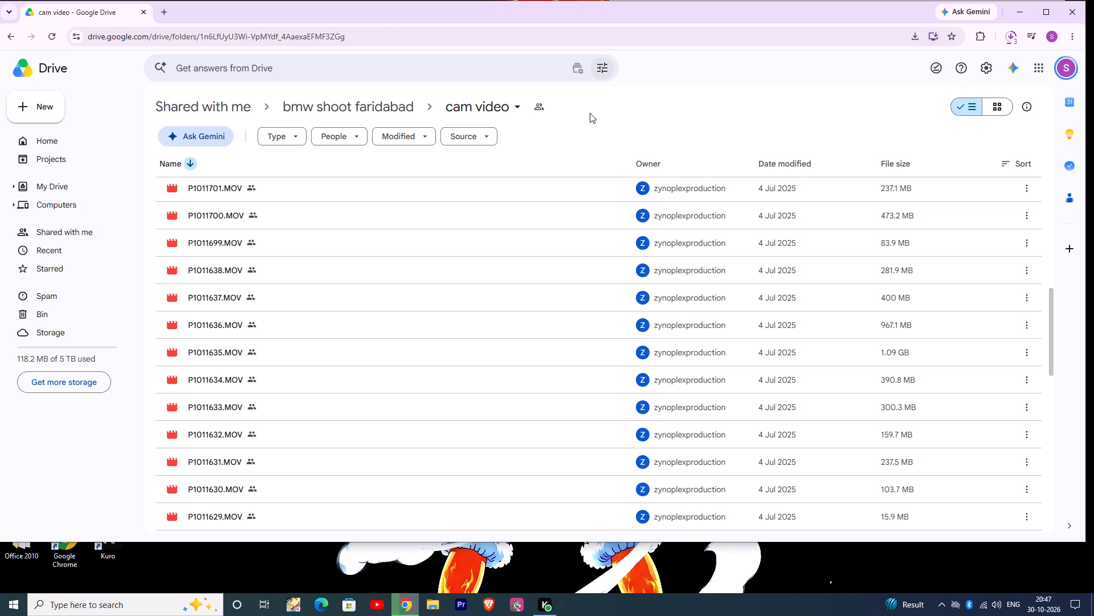
left_click(595, 71)
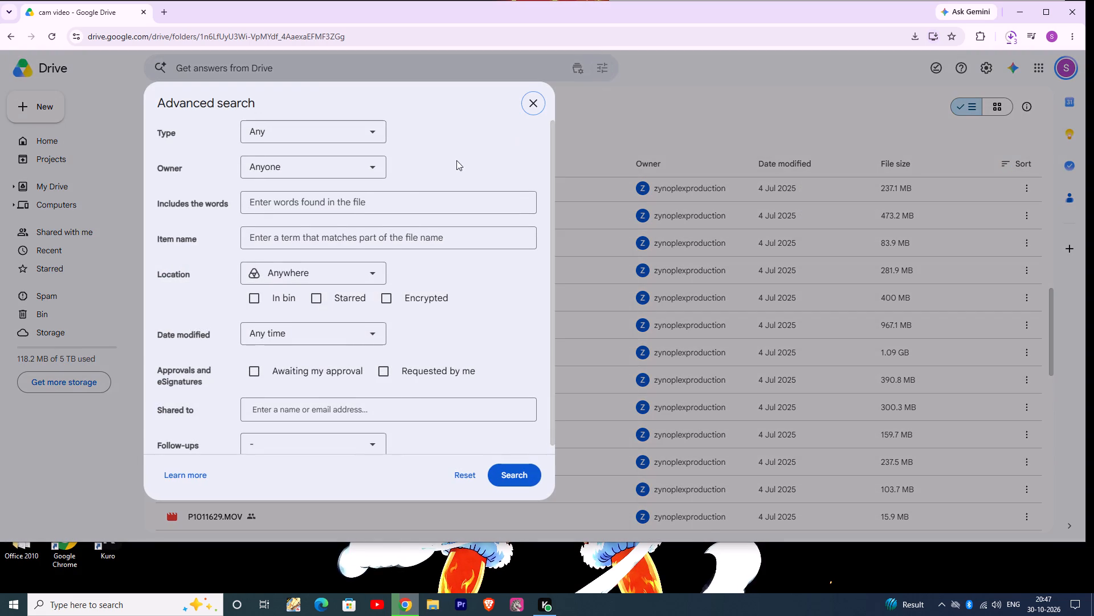
scroll(403, 187, "down", 1)
scroll(403, 187, "up", 1)
scroll(403, 187, "down", 1)
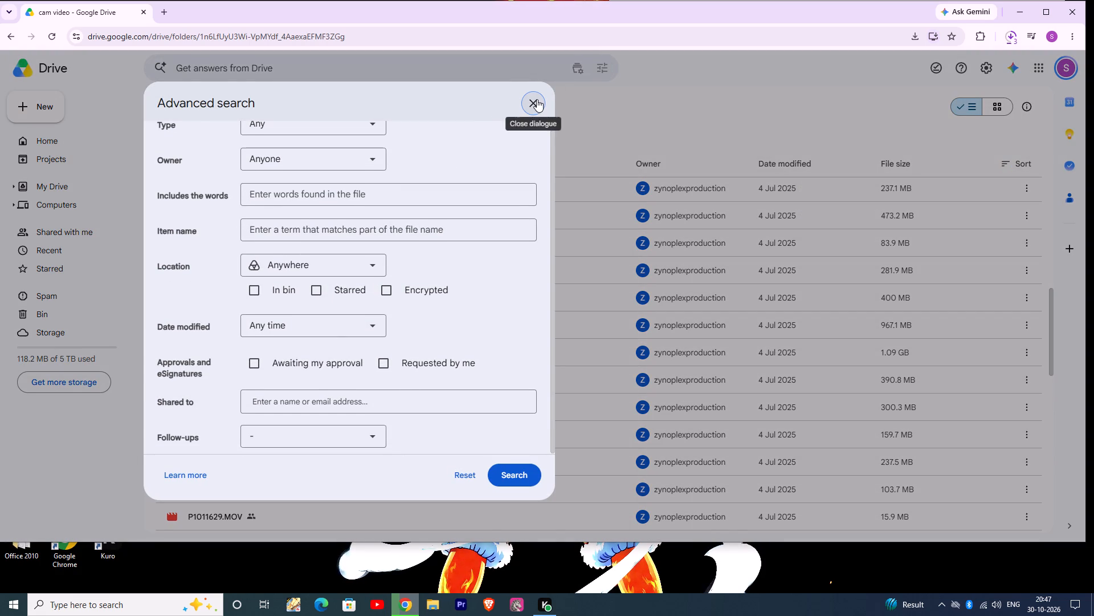
Close the advanced search, look back up the cam video list and check the running downloads in the recent download history.
left_click(537, 99)
scroll(586, 131, "up", 3)
scroll(590, 138, "down", 1)
scroll(595, 260, "down", 2)
scroll(595, 260, "up", 1)
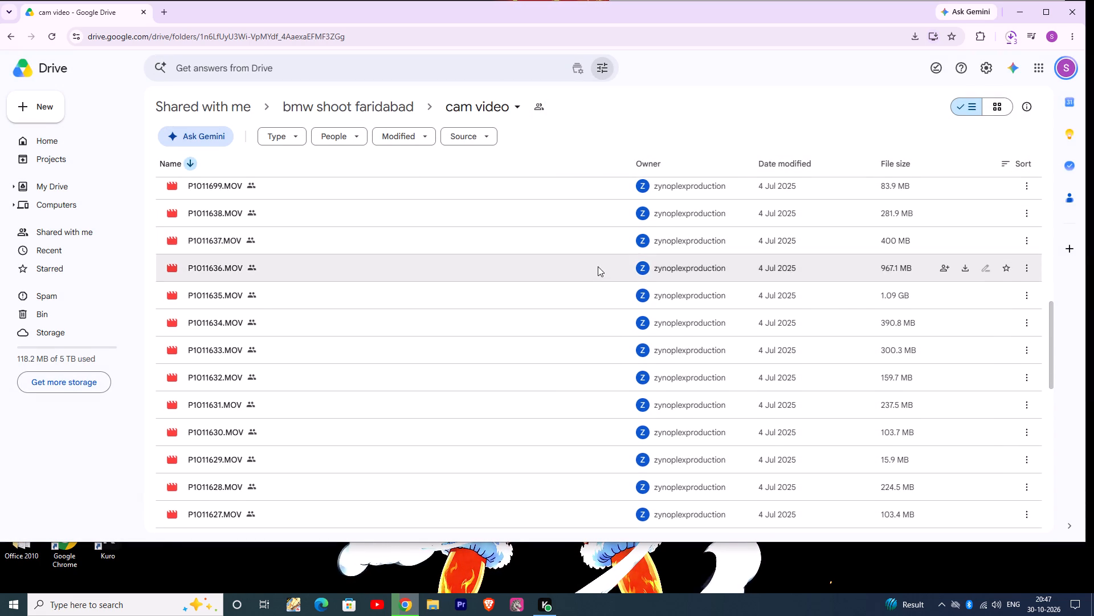
scroll(598, 266, "up", 8)
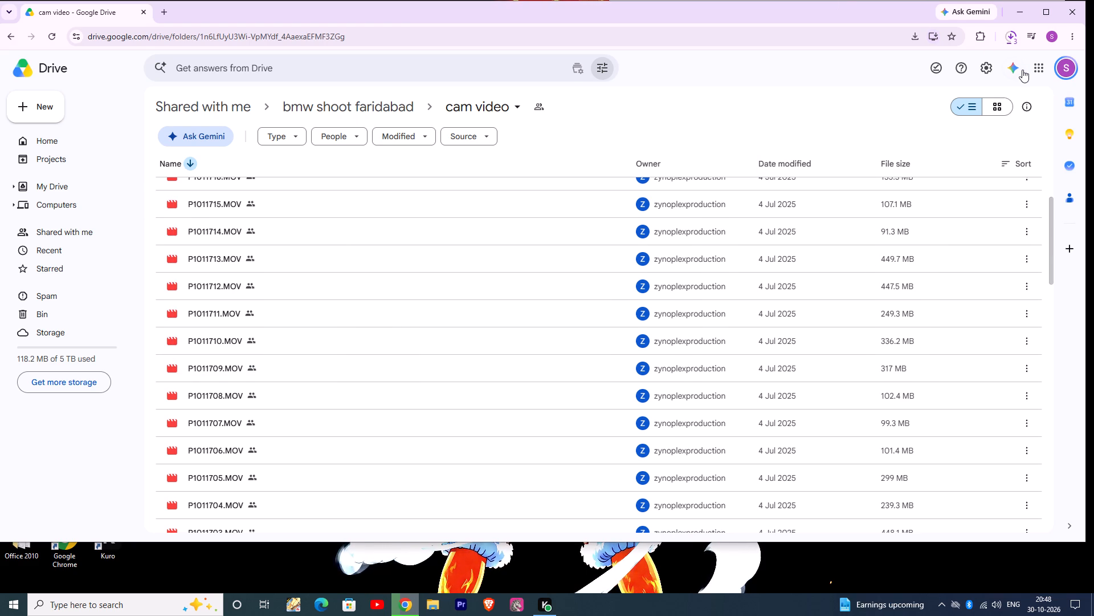
left_click(1008, 36)
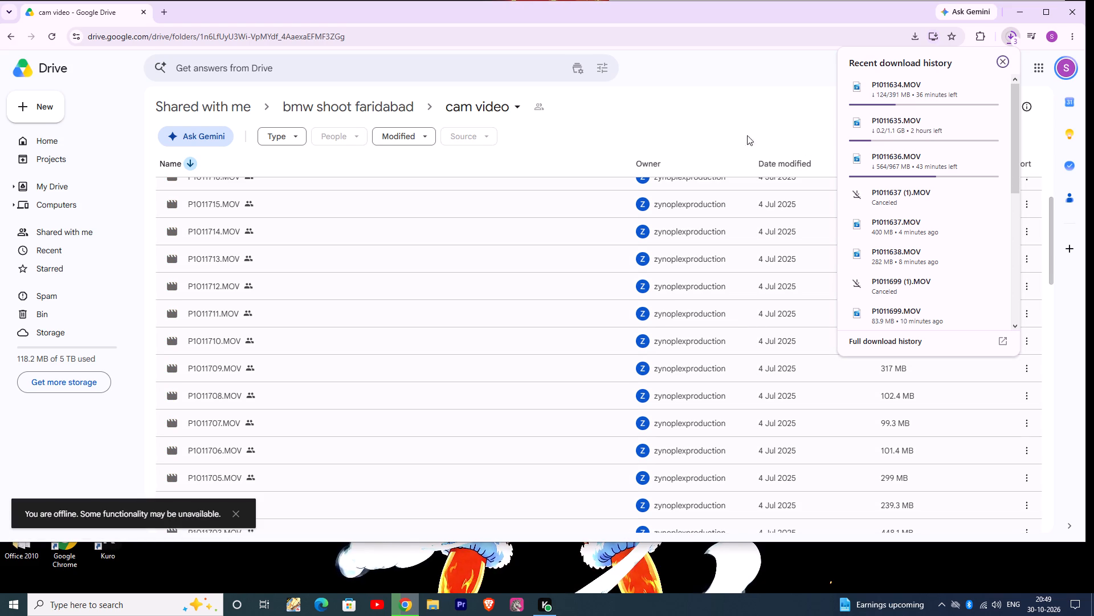
Switch to Adobe Premiere and create a new project named "car editz" in the PORTFOLIS folder.
left_click(456, 607)
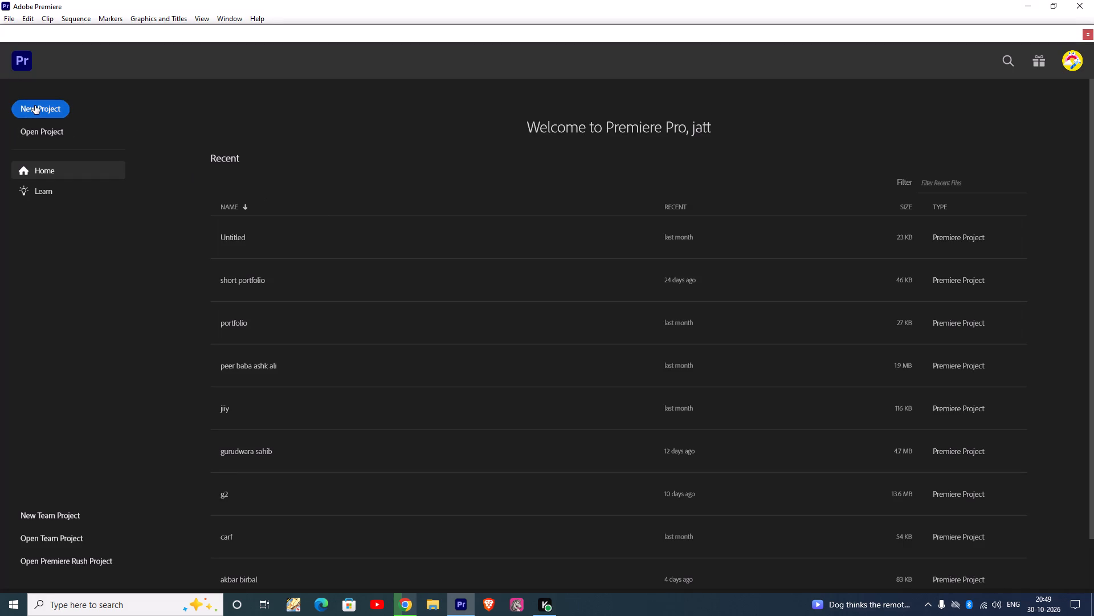
left_click(35, 106)
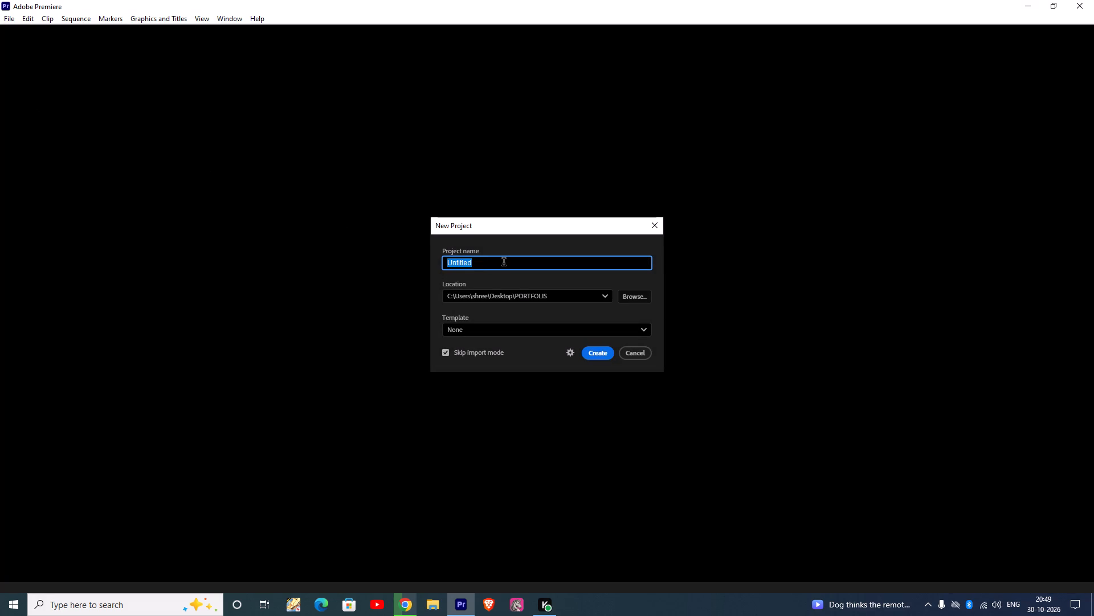
key("BackSpace")
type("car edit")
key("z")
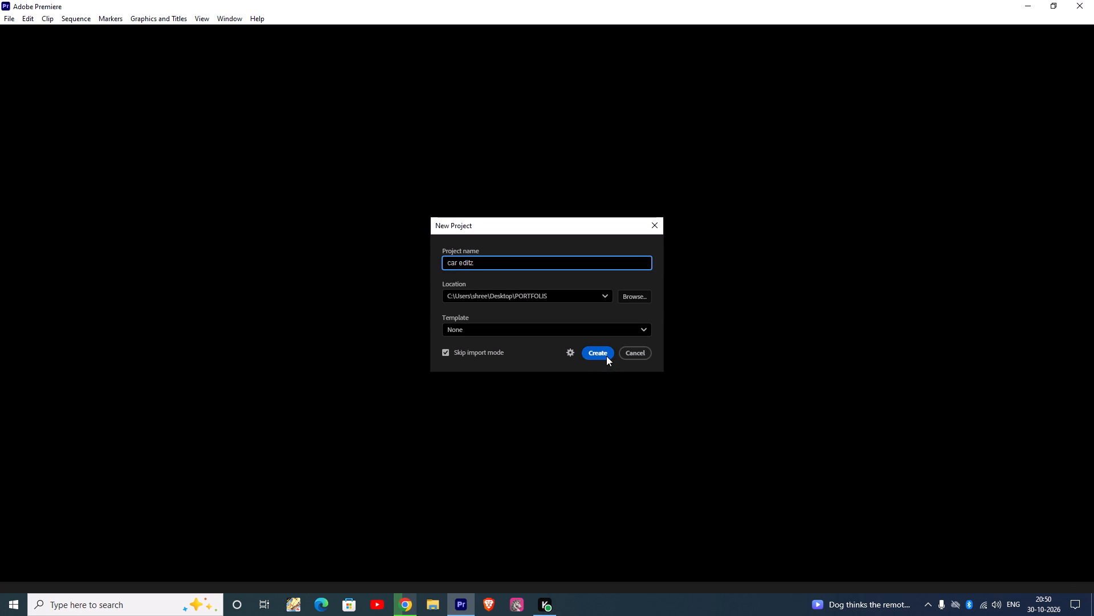
left_click(606, 354)
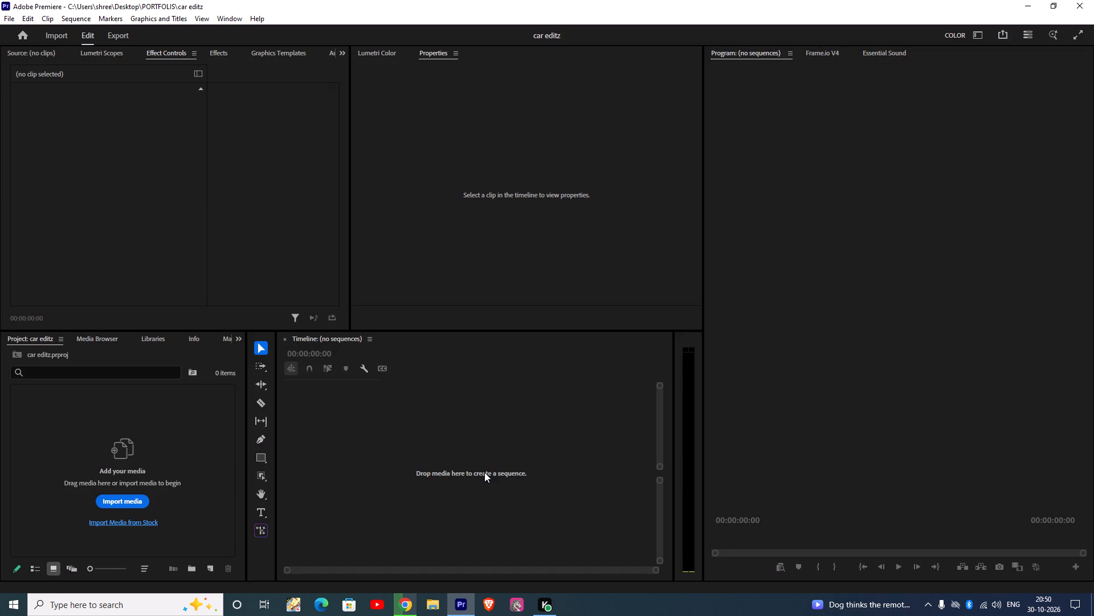
Import today's eleven camera clips from the Downloads folder, P1011637, P1011638 and P1011699 to P1011707, into the project.
left_click(121, 493)
left_click(129, 502)
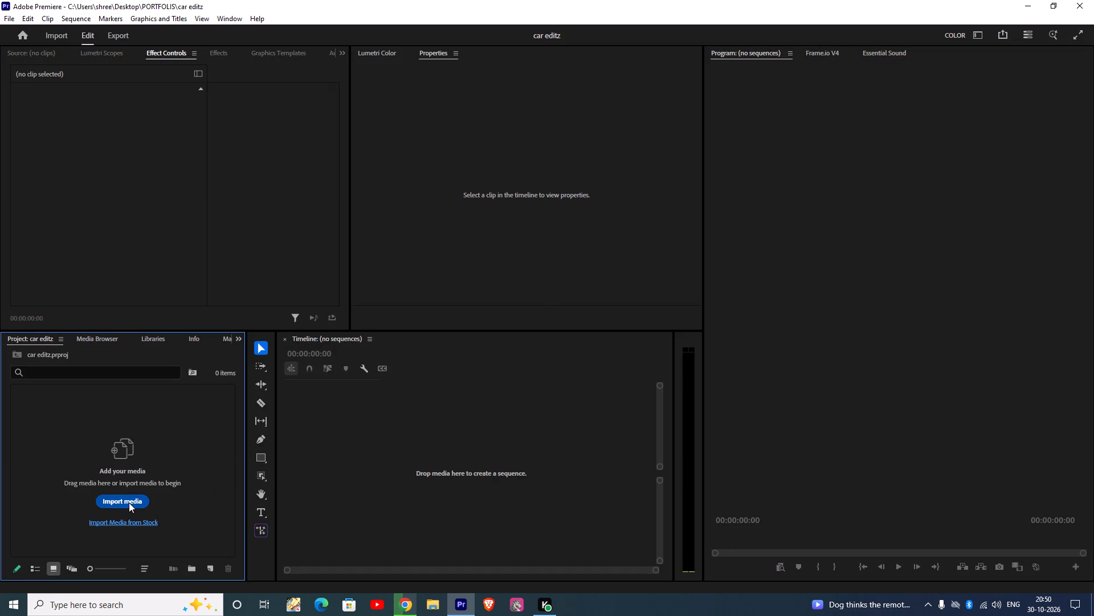
scroll(14, 121, "up", 3)
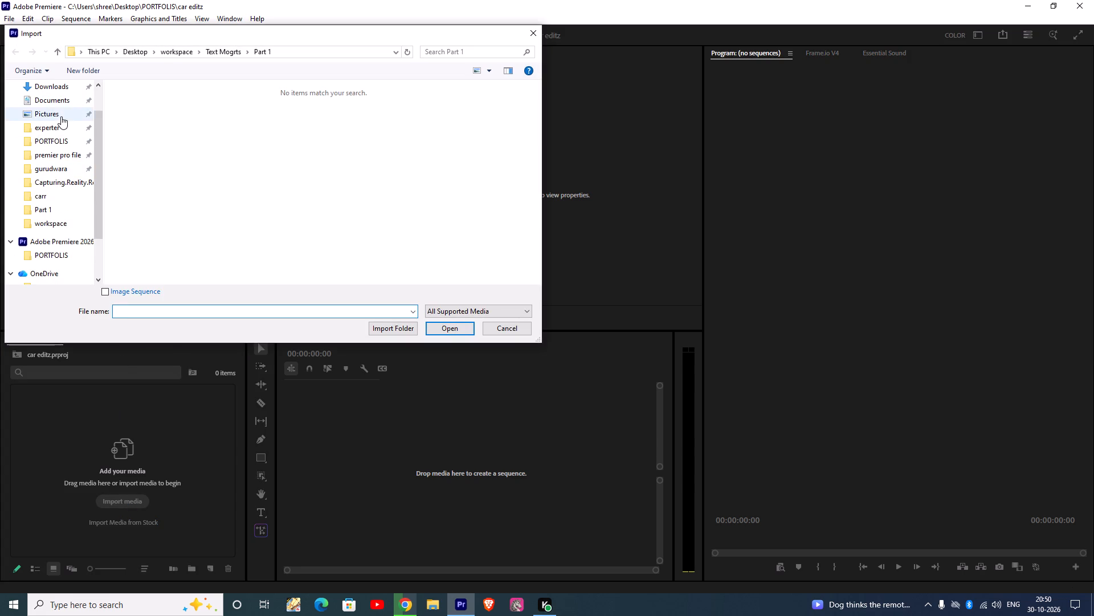
scroll(62, 116, "up", 1)
left_click(50, 98)
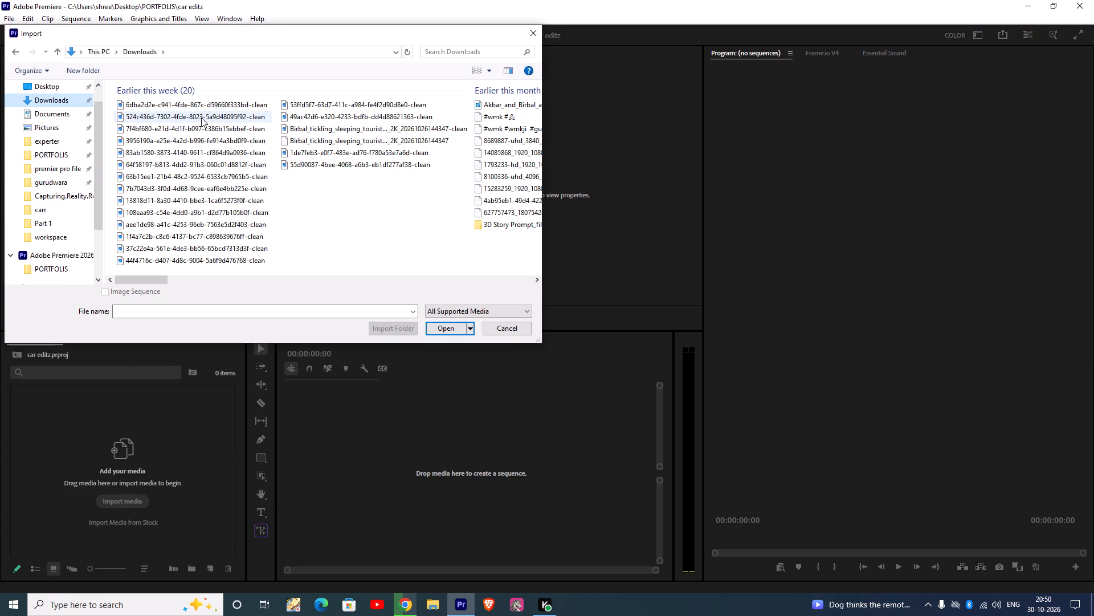
scroll(196, 155, "down", 4)
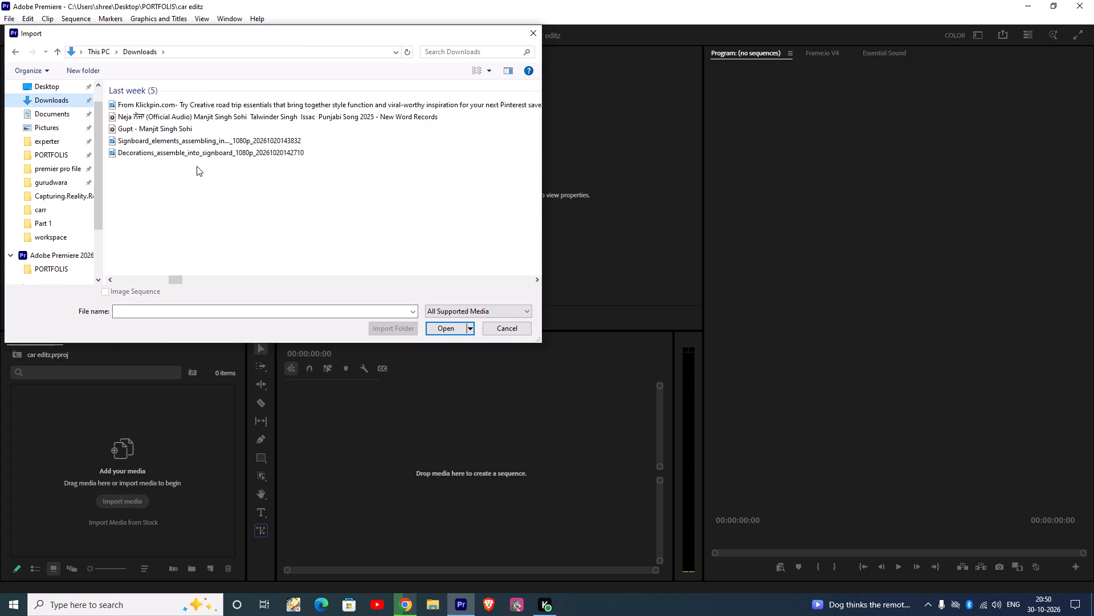
scroll(197, 166, "up", 2)
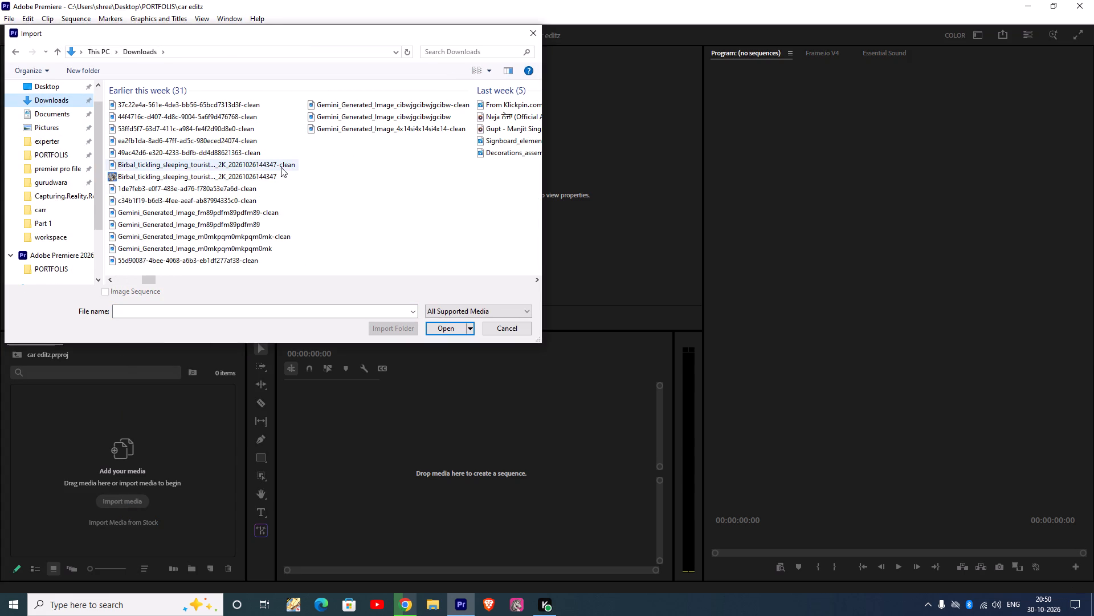
scroll(307, 176, "up", 2)
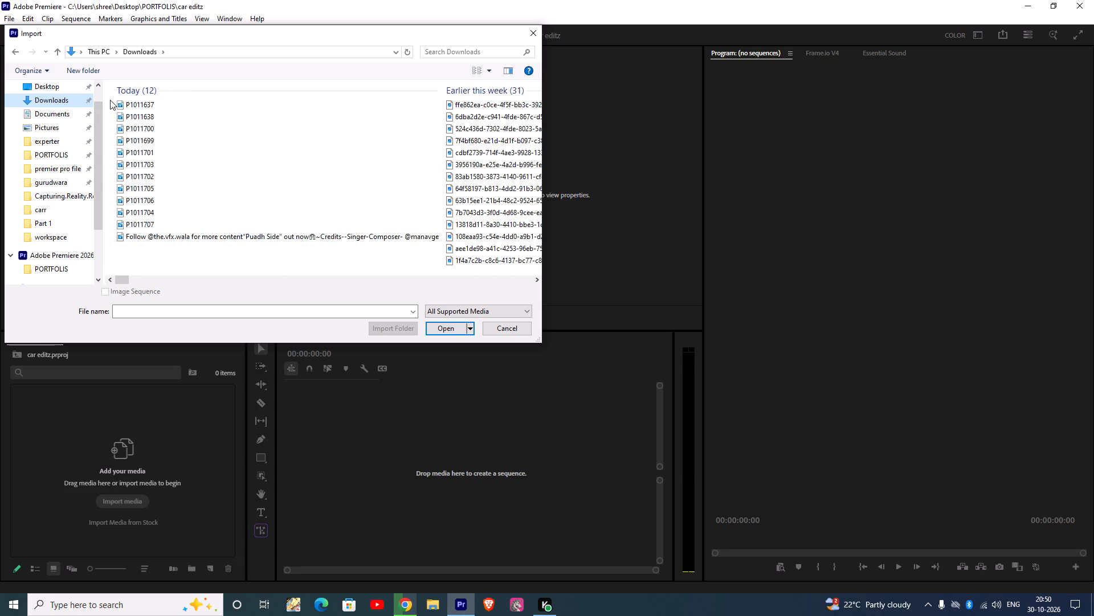
left_click_drag(110, 100, 180, 221)
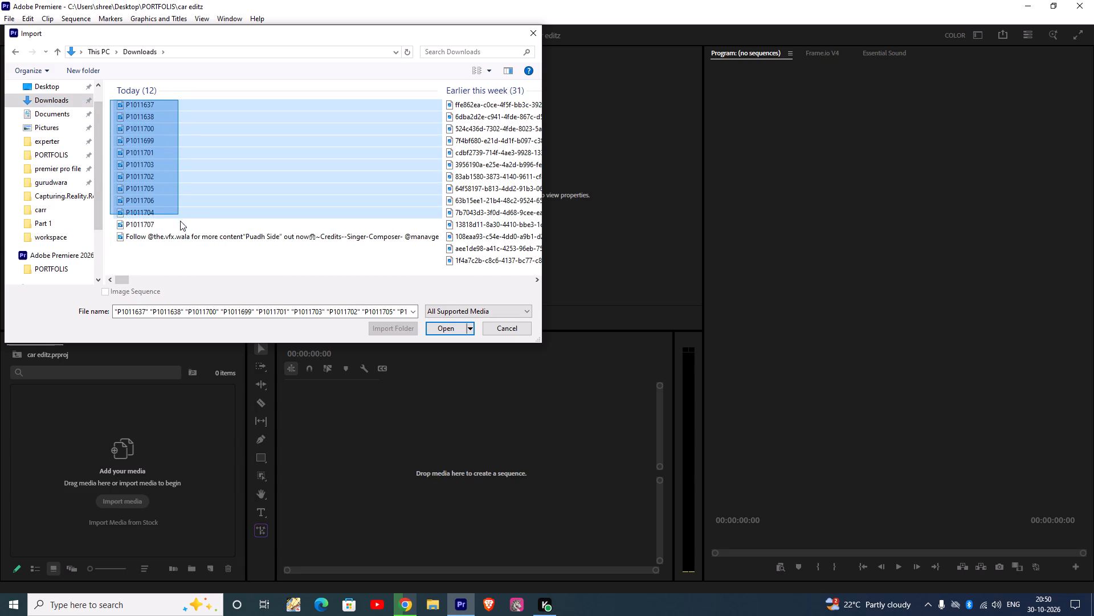
left_click_drag(180, 221, 181, 226)
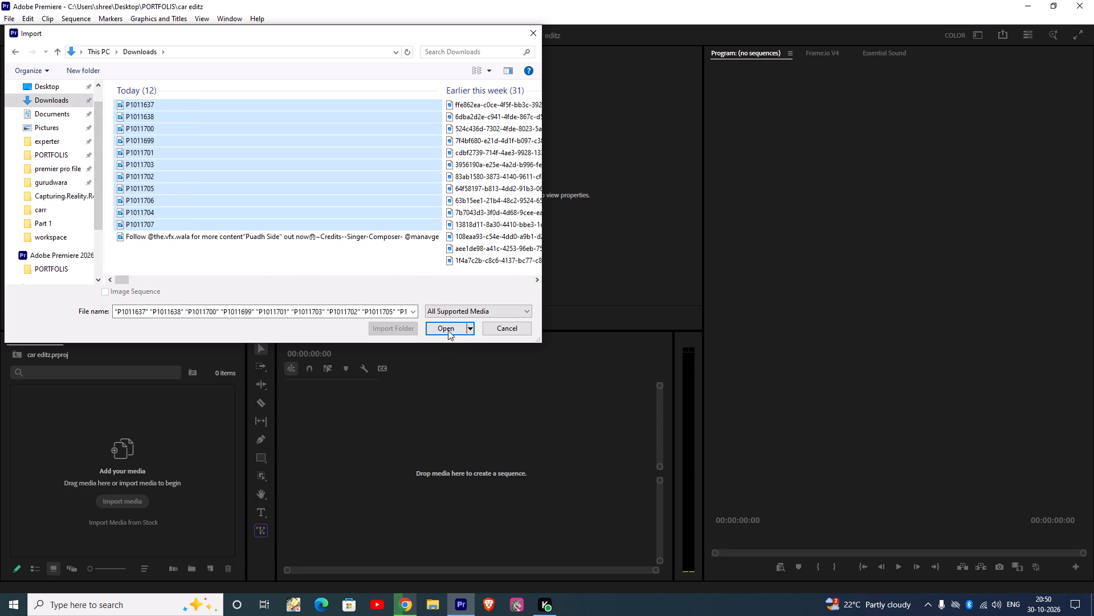
left_click(454, 327)
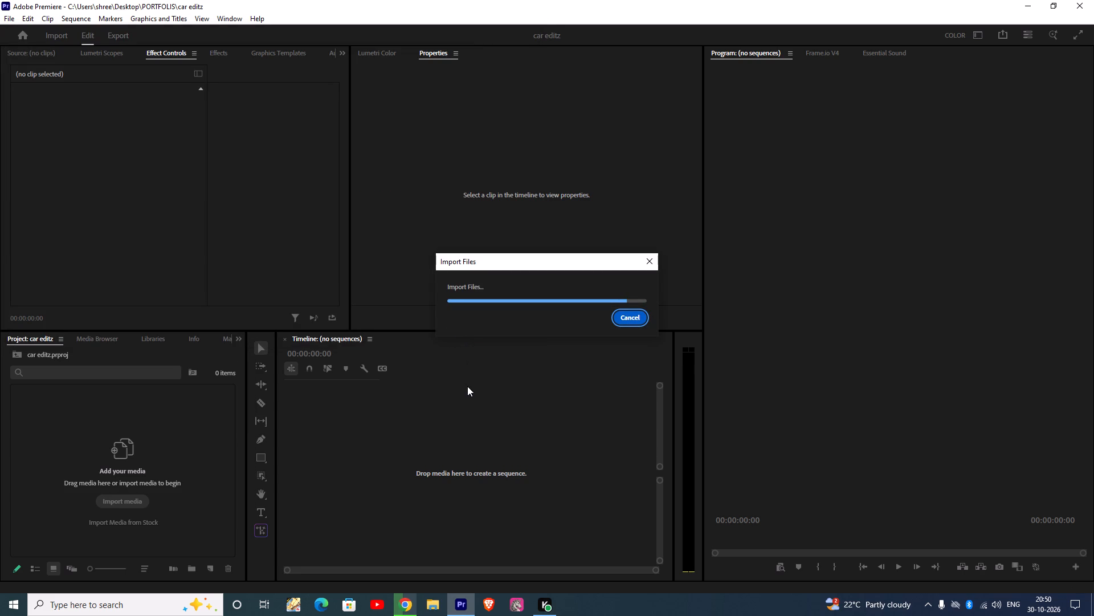
Switch back to Chrome and review the recent download history for finished and still running clips.
left_click(408, 604)
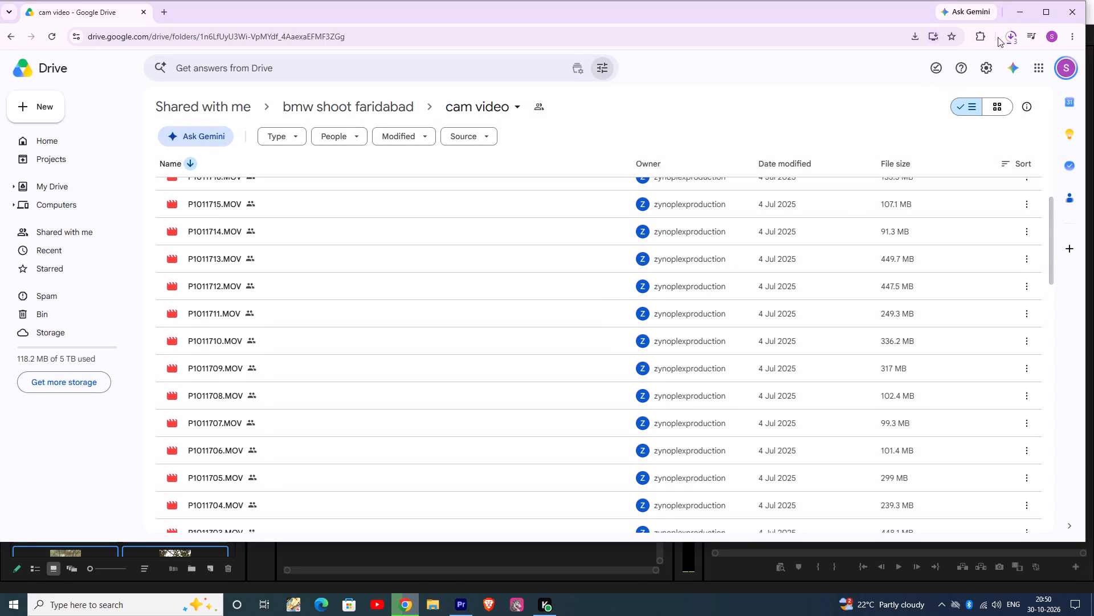
left_click(1013, 38)
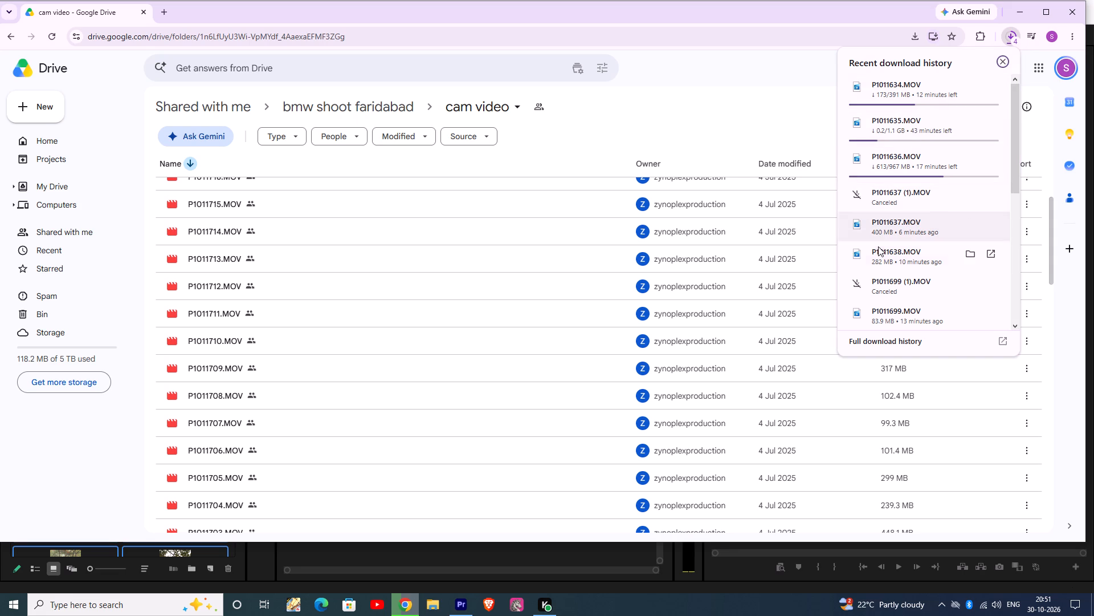
scroll(878, 246, "up", 2)
scroll(878, 246, "down", 8)
scroll(881, 229, "up", 1)
scroll(881, 229, "down", 1)
scroll(881, 229, "up", 1)
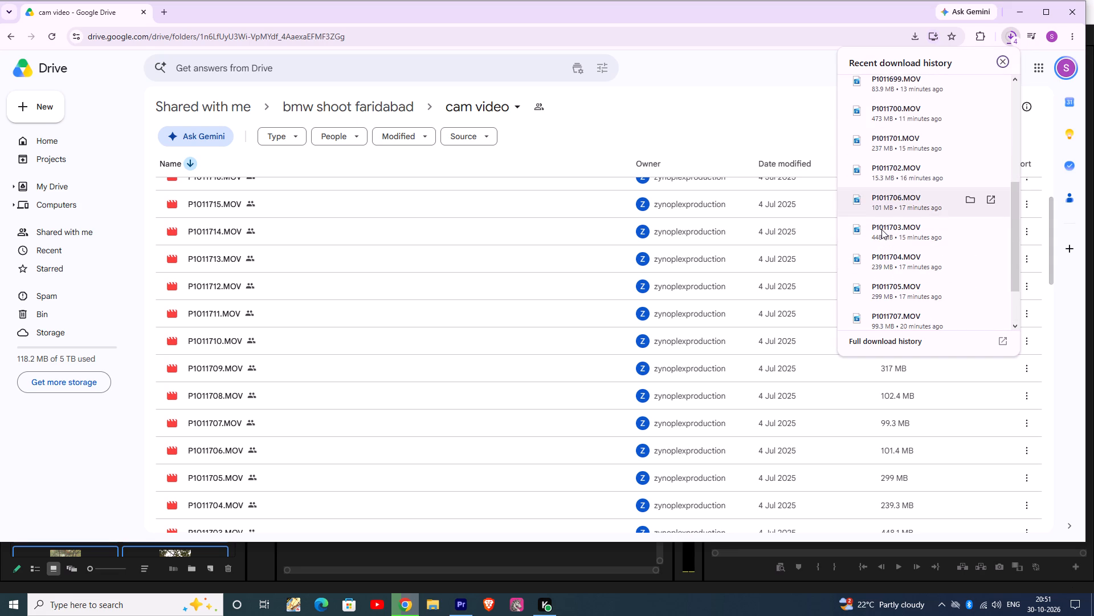
scroll(881, 229, "down", 1)
scroll(881, 229, "up", 3)
scroll(881, 229, "down", 5)
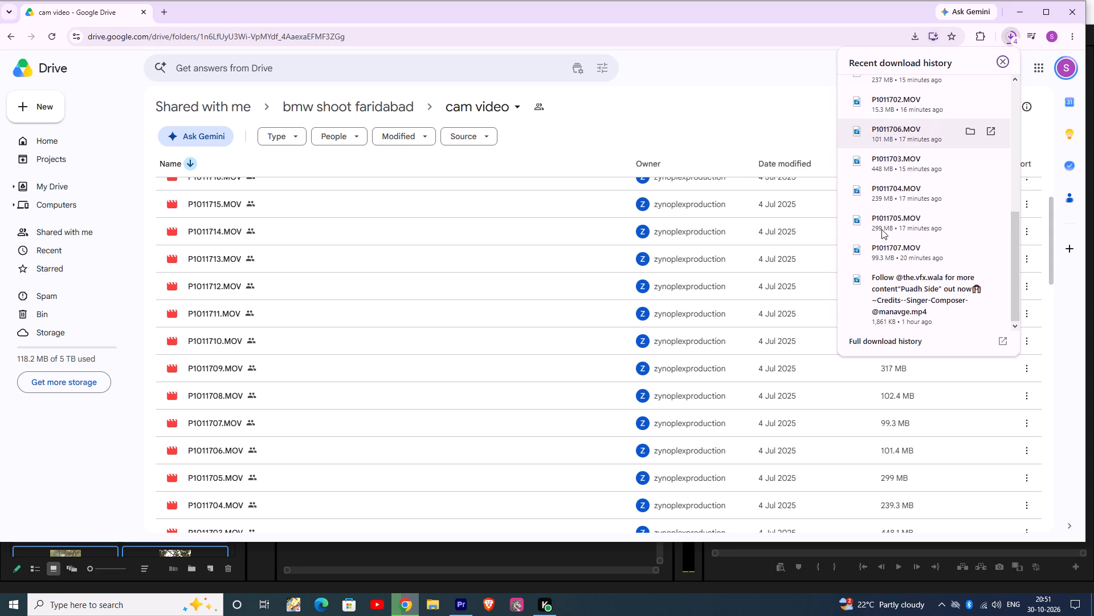
scroll(881, 229, "up", 1)
scroll(881, 229, "down", 2)
scroll(881, 229, "up", 1)
scroll(881, 229, "down", 3)
scroll(881, 229, "up", 1)
scroll(881, 229, "down", 1)
scroll(881, 229, "up", 2)
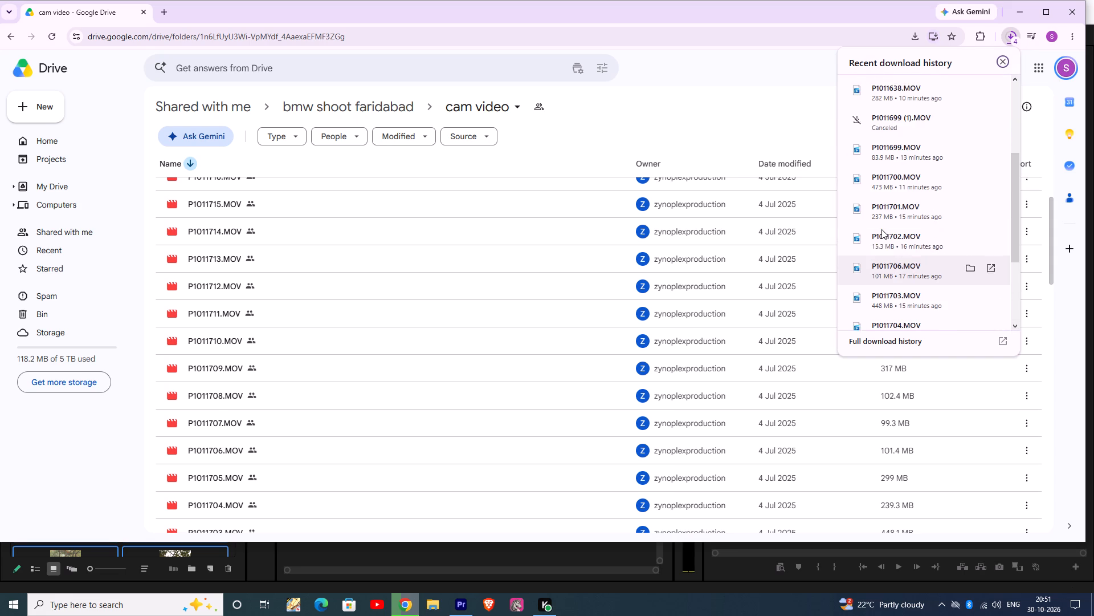
scroll(881, 229, "up", 1)
scroll(881, 229, "down", 3)
scroll(619, 307, "down", 2)
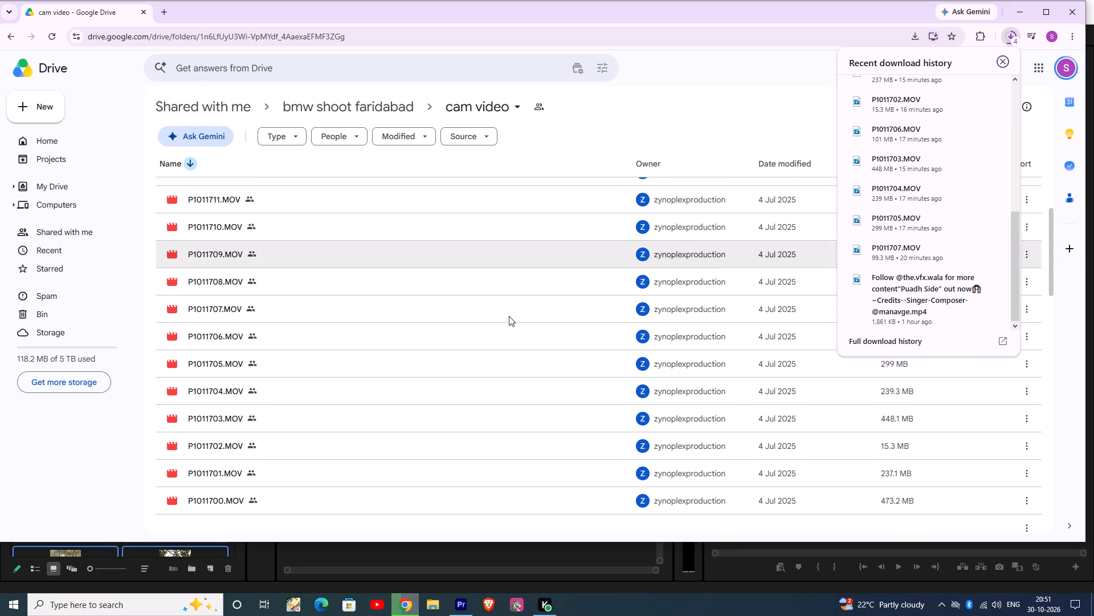
Look through the cam video clip list up to its first clip, P1011736.MOV.
scroll(463, 329, "up", 1)
scroll(463, 329, "down", 1)
scroll(463, 329, "up", 12)
scroll(404, 298, "up", 4)
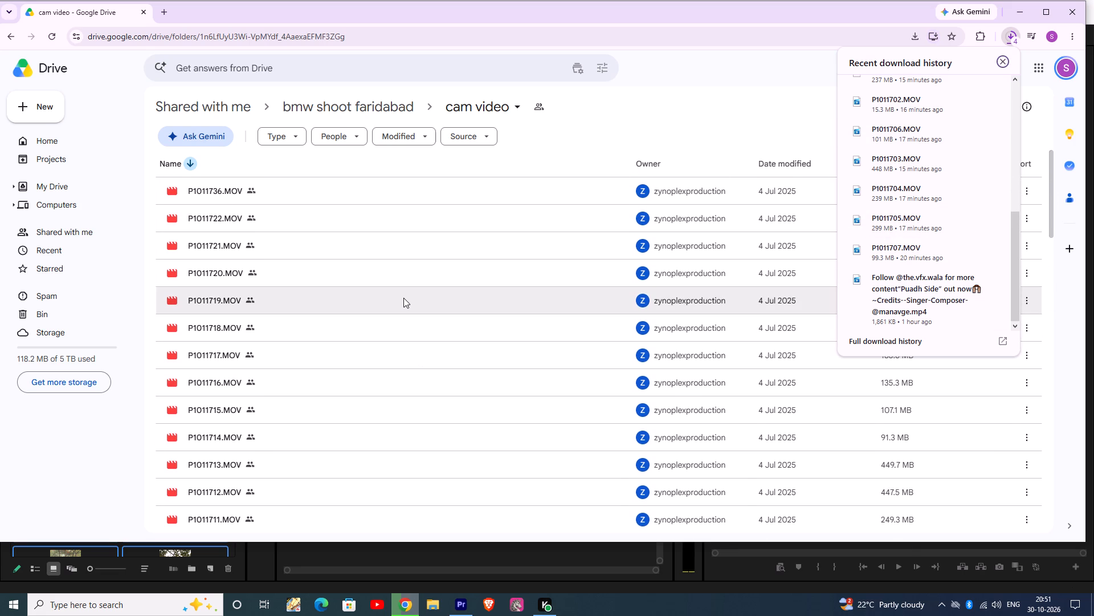
scroll(403, 298, "up", 9)
scroll(413, 217, "up", 2)
scroll(589, 159, "up", 2)
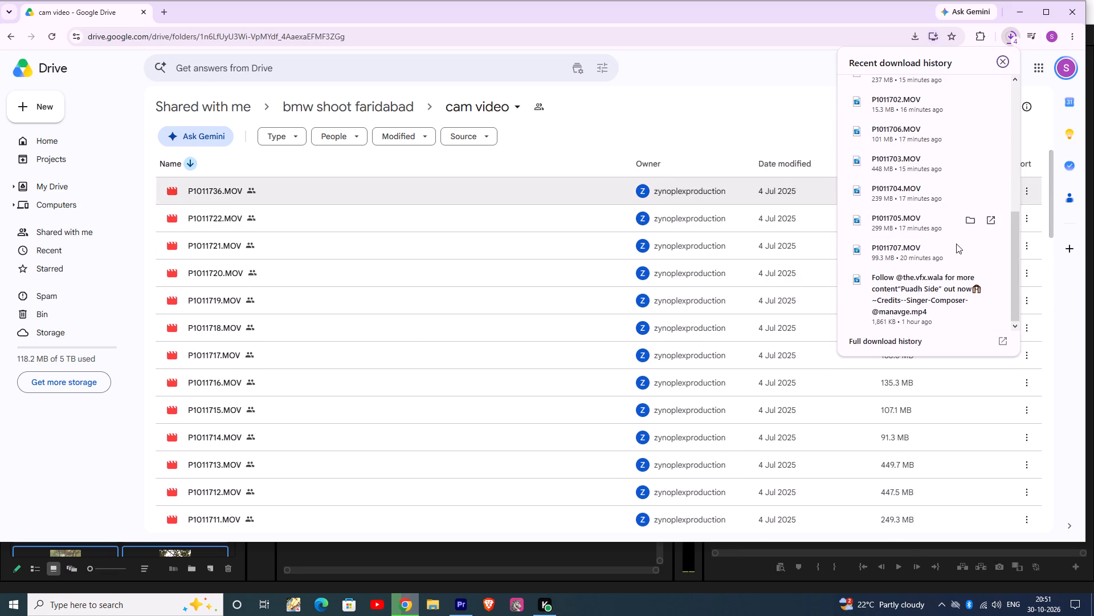
left_click_drag(1052, 188, 1047, 155)
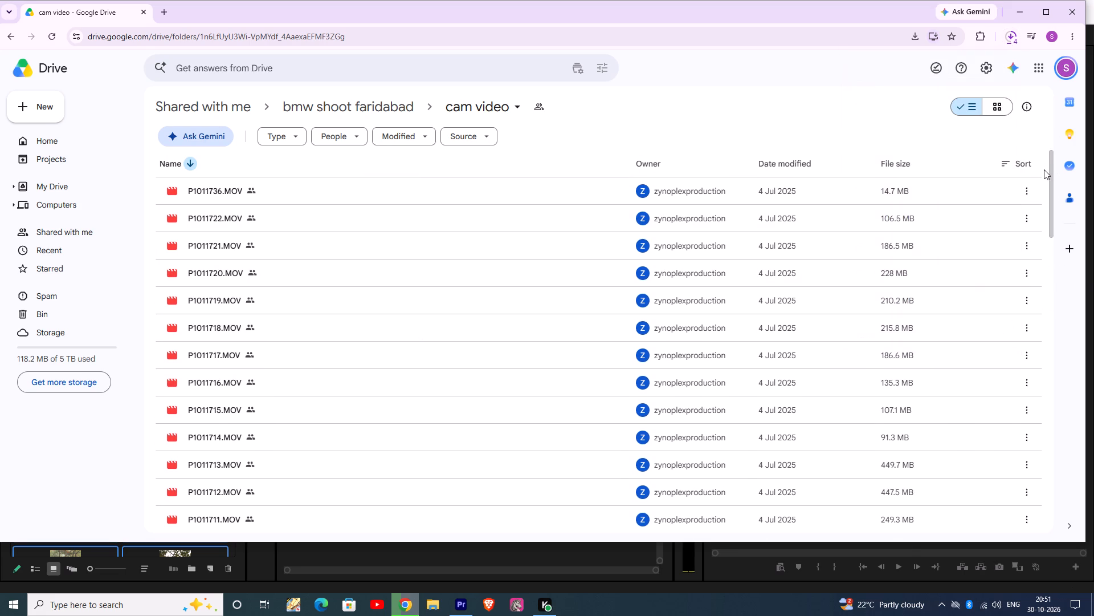
left_click_drag(1050, 175, 1057, 51)
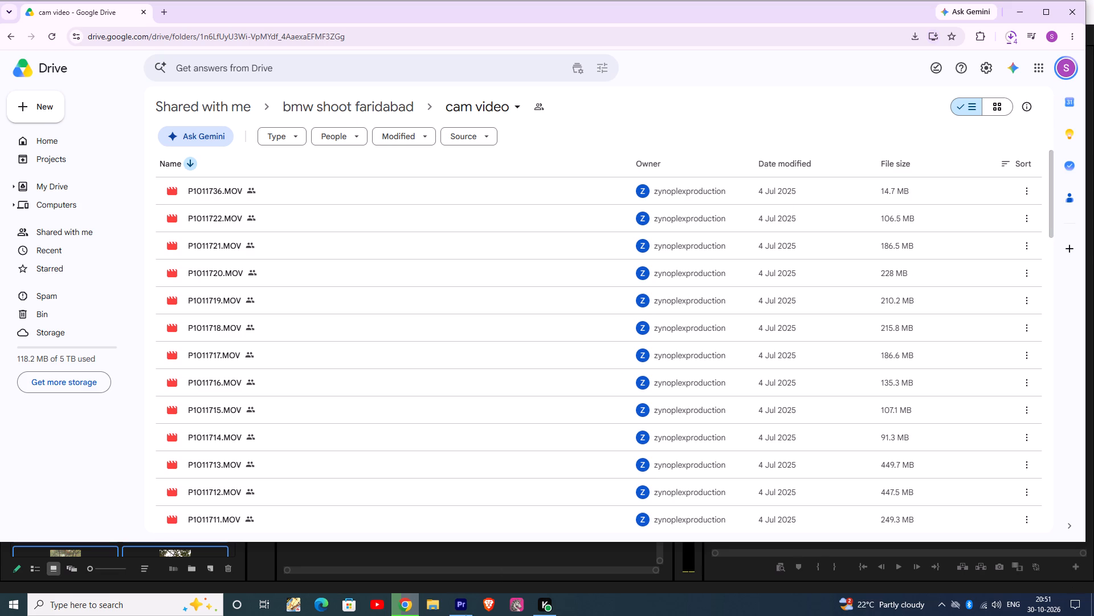
Switch to Premiere and look through the imported clips in the car editz project.
left_click(460, 610)
scroll(101, 447, "down", 1)
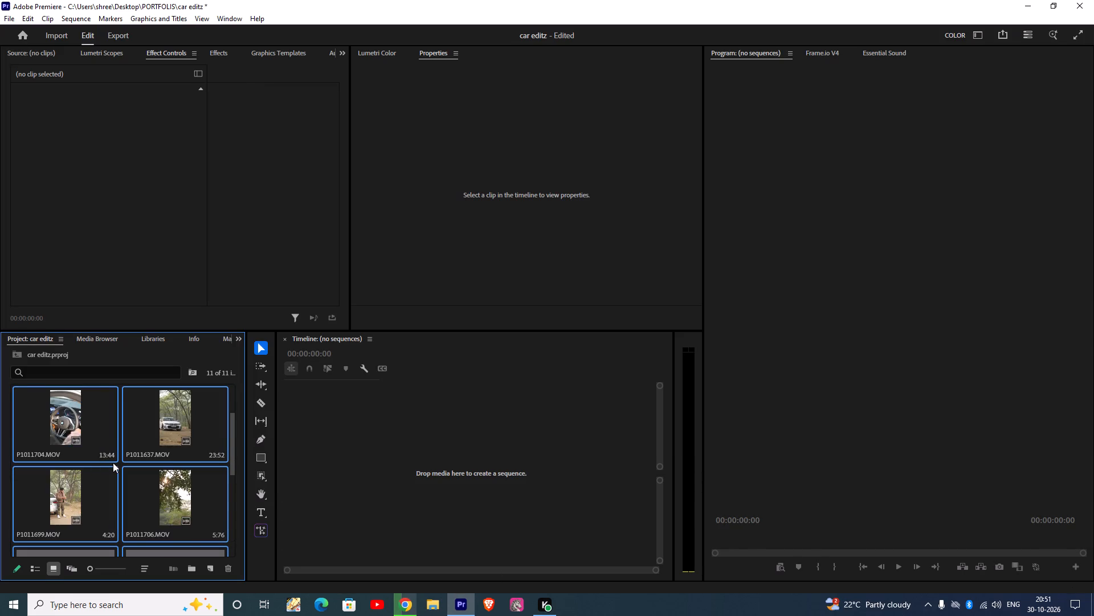
scroll(113, 463, "down", 5)
scroll(115, 463, "up", 1)
scroll(115, 463, "down", 1)
scroll(115, 463, "up", 1)
scroll(115, 463, "down", 1)
Import clips P1011708 through P1011722 from the carr folder in Documents into the car editz project.
right_click(146, 507)
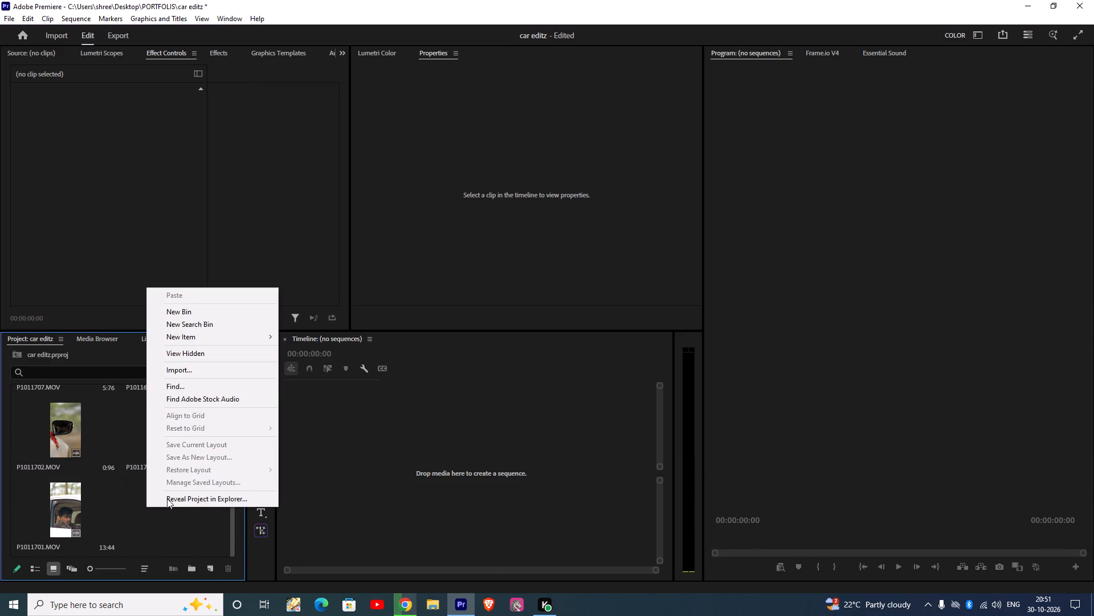
left_click(193, 364)
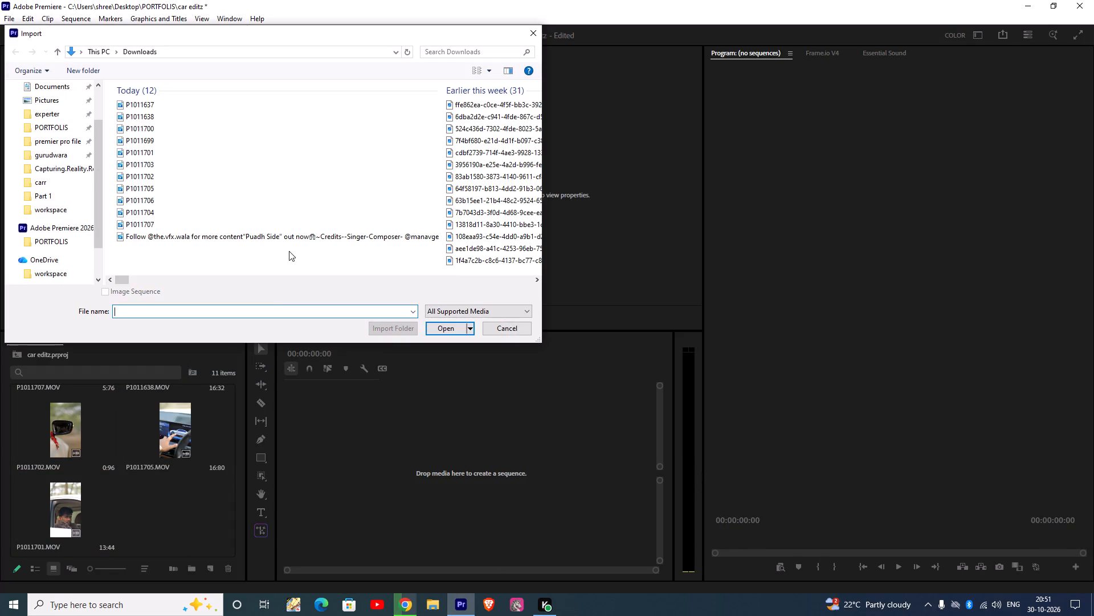
scroll(428, 176, "down", 1)
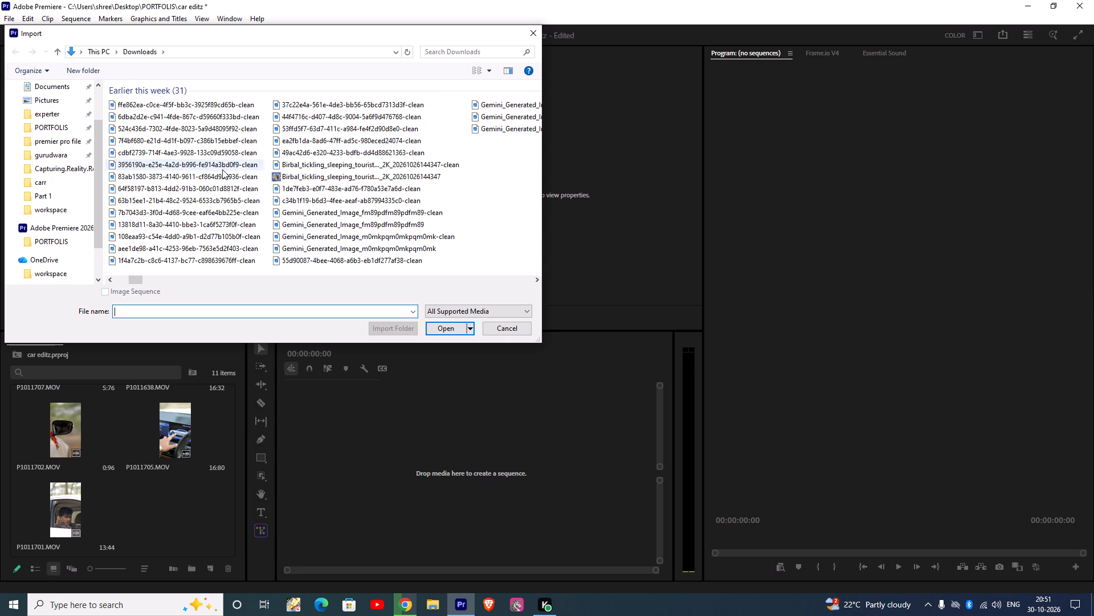
scroll(222, 169, "up", 2)
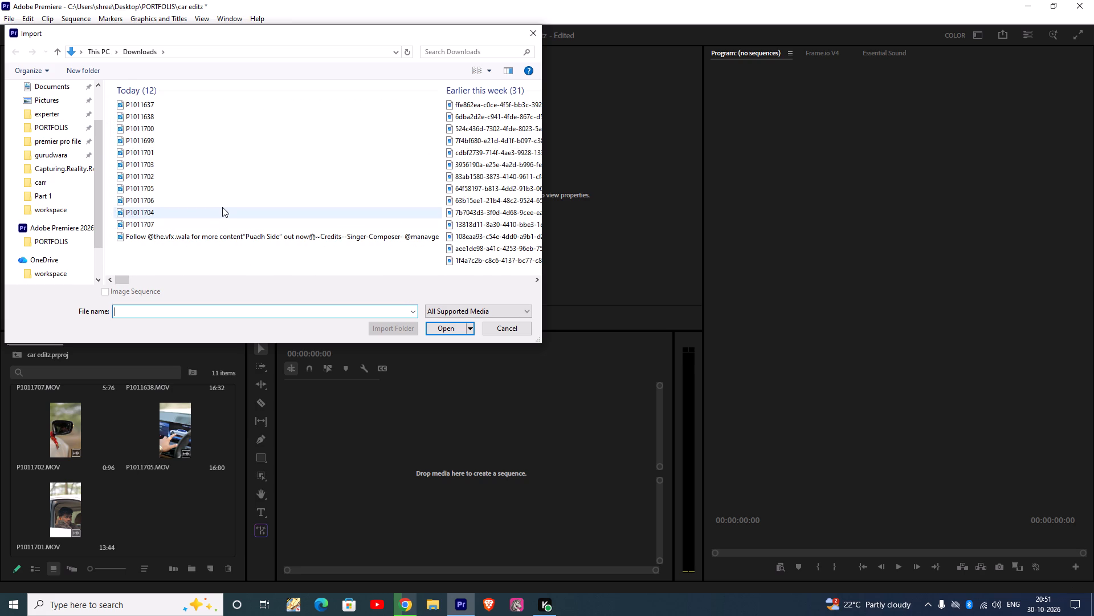
scroll(222, 207, "up", 1)
scroll(222, 212, "down", 1)
left_click(67, 139)
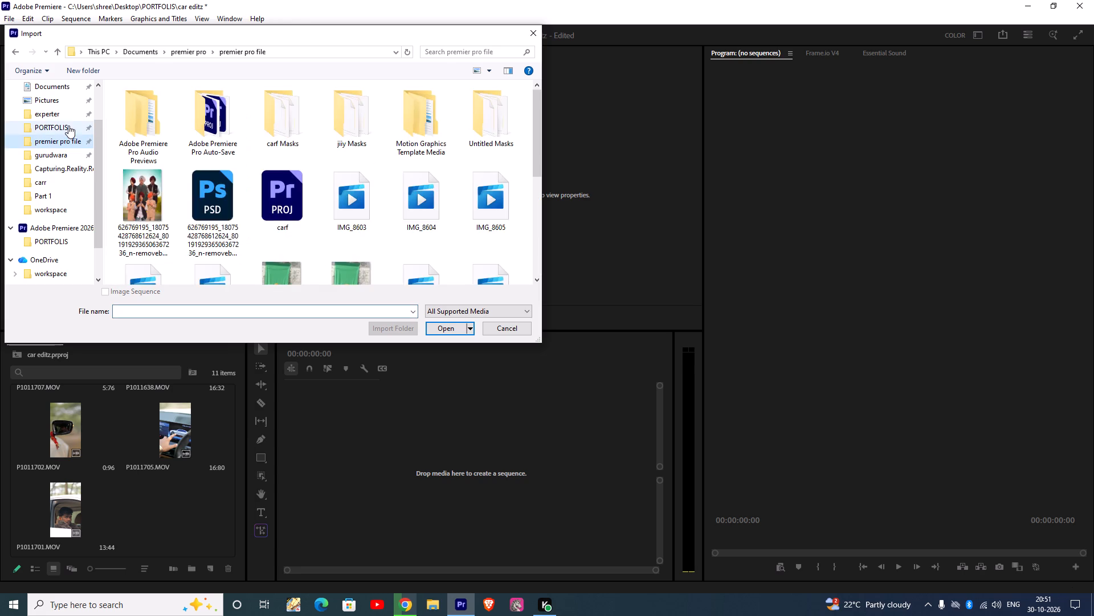
left_click(68, 125)
left_click(68, 116)
scroll(63, 184, "down", 1)
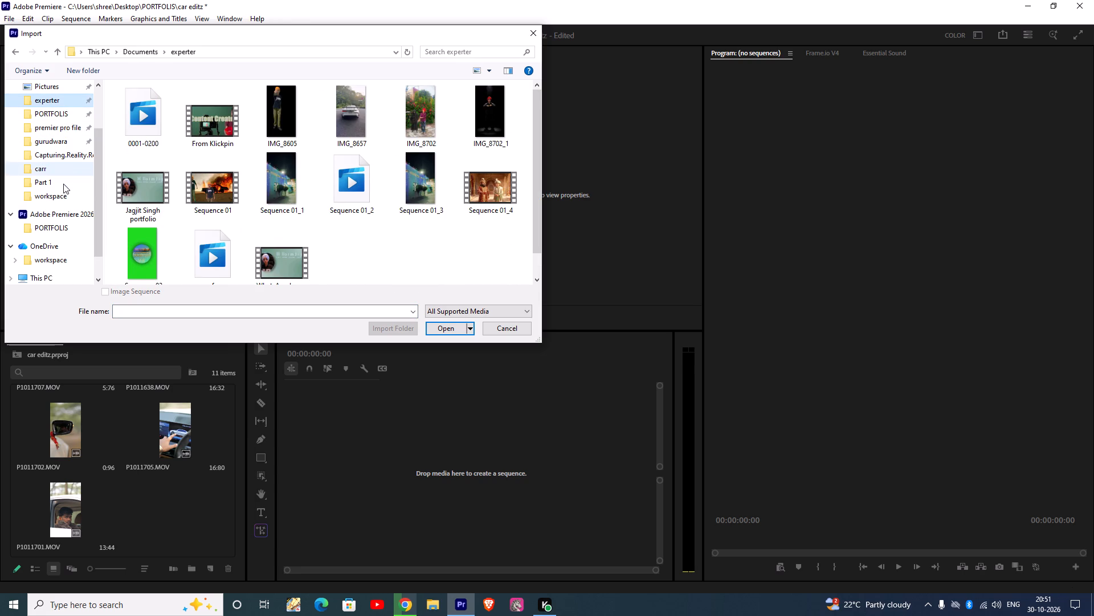
left_click(51, 167)
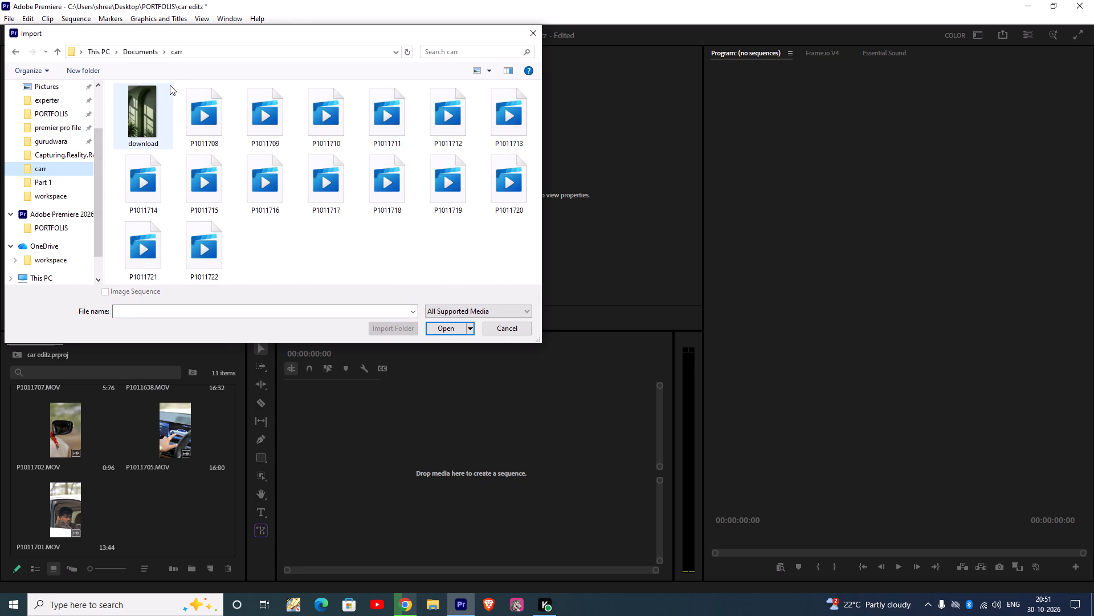
left_click_drag(176, 78, 222, 107)
left_click_drag(222, 107, 288, 145)
left_click(197, 106, "shift")
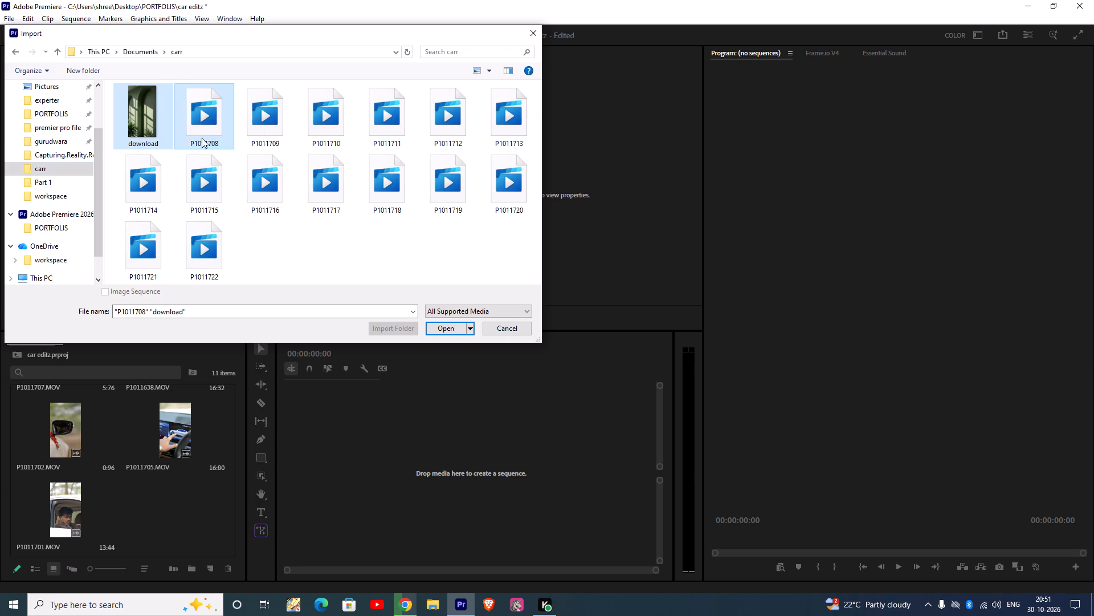
left_click(210, 118)
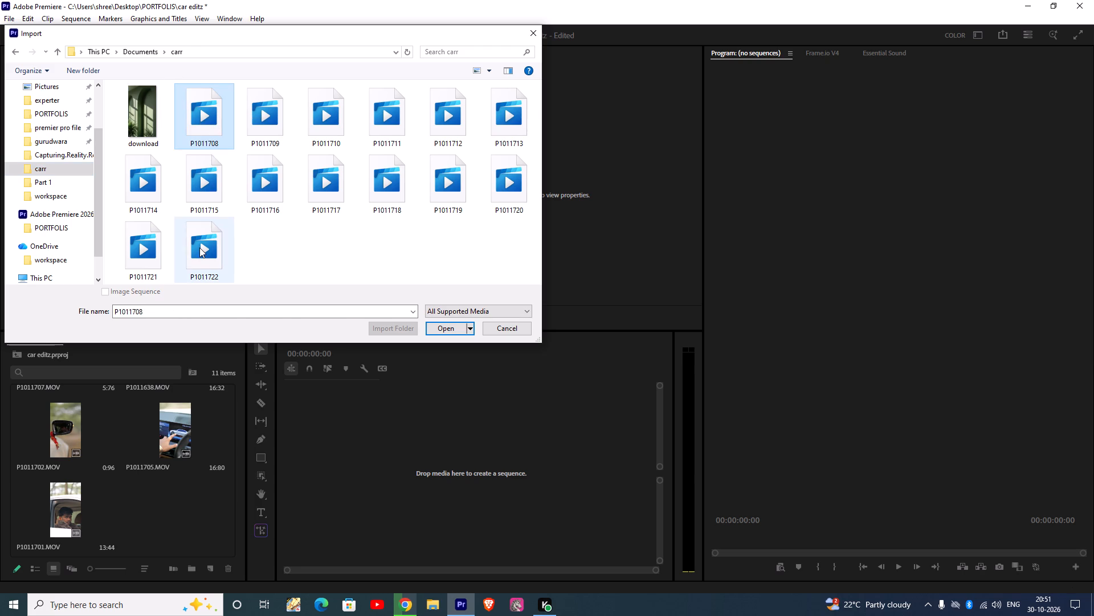
left_click(199, 248, "shift")
left_click(448, 326)
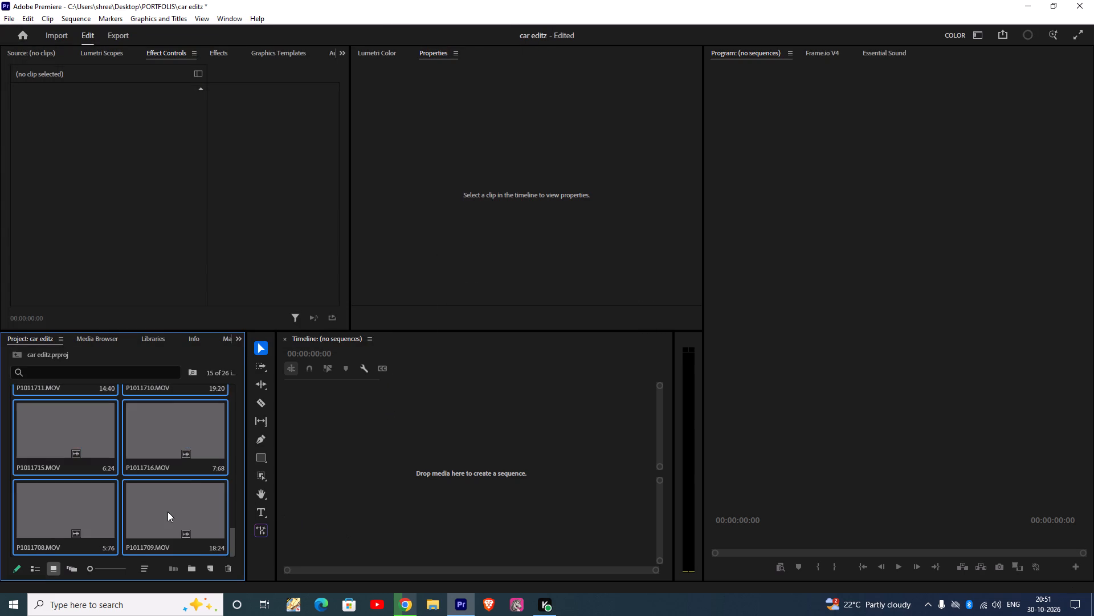
Look through the thumbnails of all imported clips in the car editz project, from the first to the last.
scroll(171, 513, "up", 3)
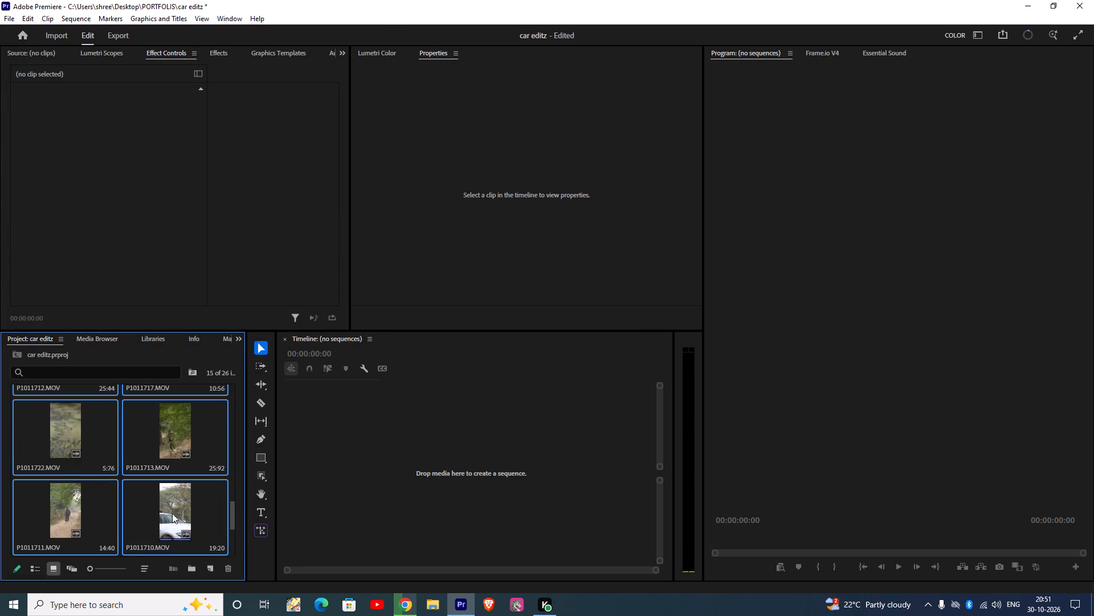
scroll(172, 513, "up", 7)
scroll(171, 513, "down", 1)
scroll(171, 511, "up", 1)
scroll(170, 509, "down", 1)
scroll(170, 509, "up", 2)
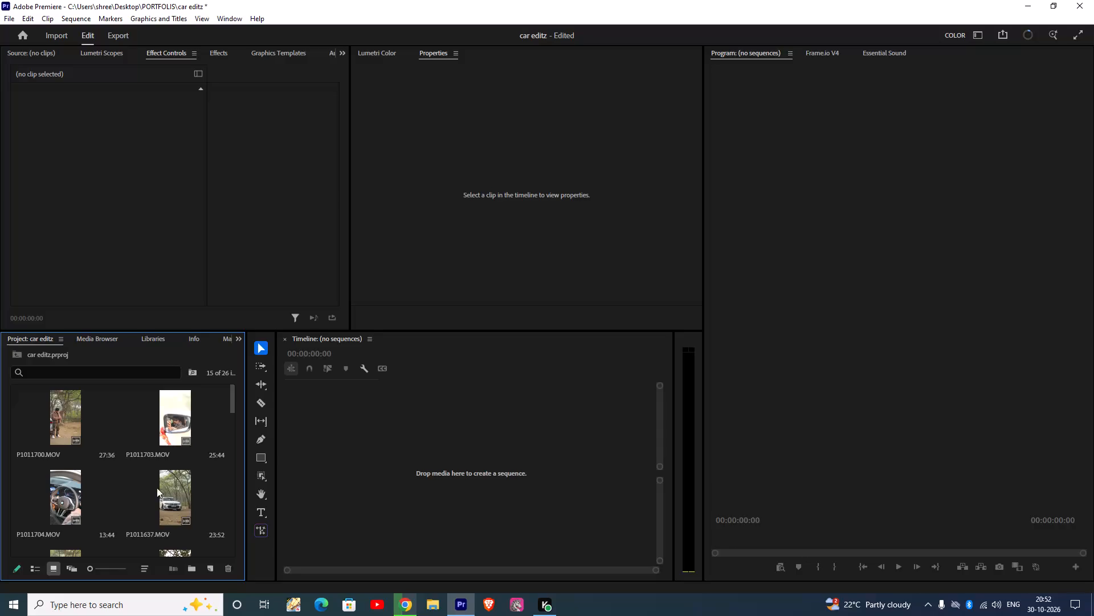
scroll(125, 456, "up", 2)
scroll(125, 456, "down", 1)
scroll(125, 456, "up", 1)
scroll(132, 503, "down", 2)
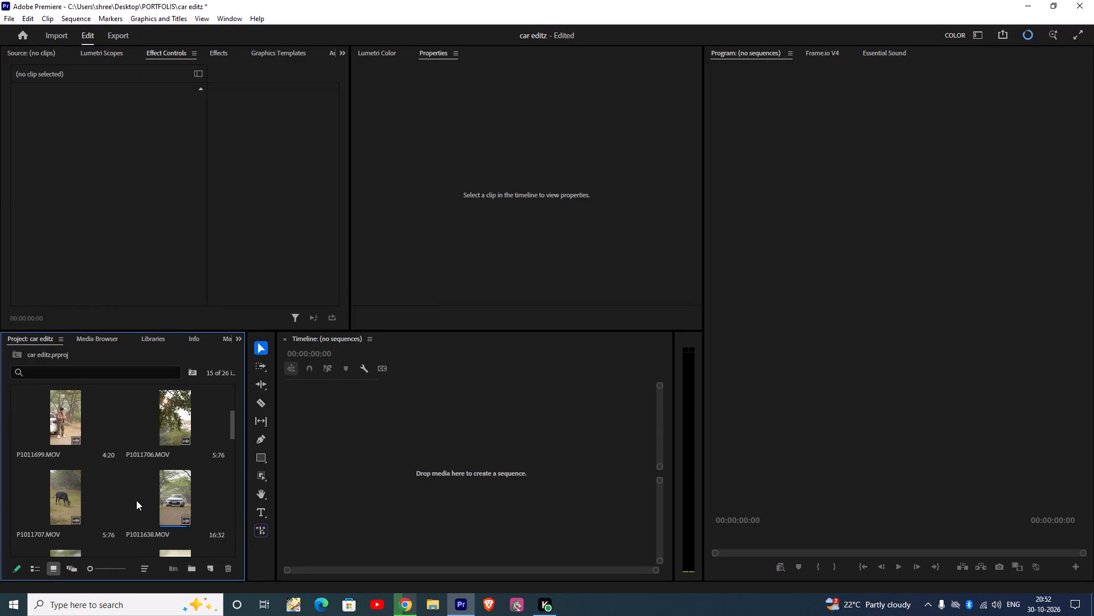
scroll(136, 500, "down", 1)
scroll(136, 500, "up", 1)
scroll(136, 500, "down", 6)
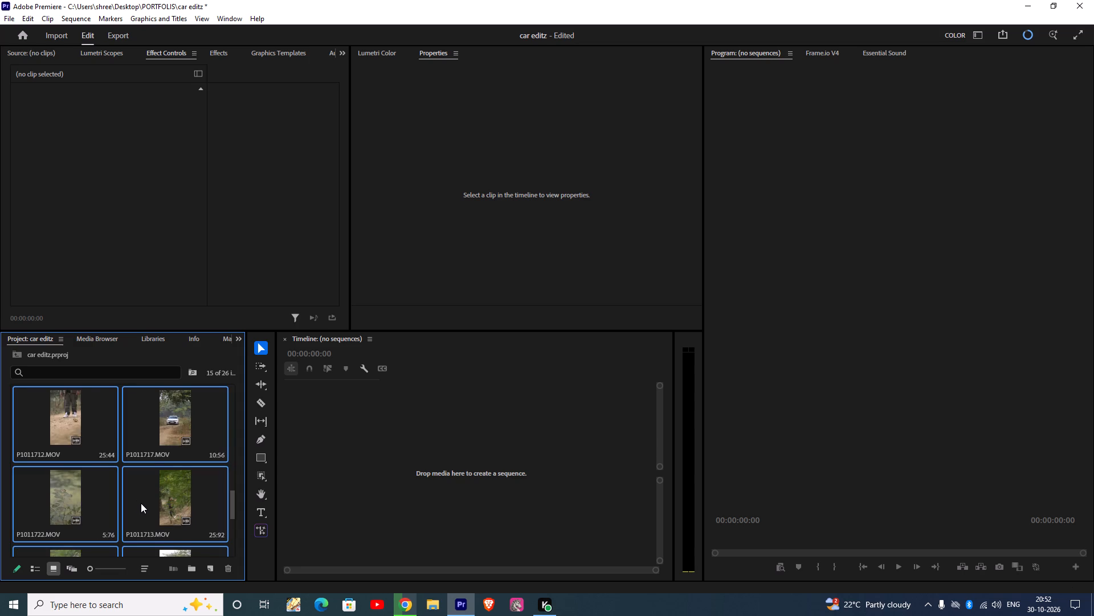
scroll(141, 503, "down", 7)
scroll(141, 503, "up", 2)
scroll(141, 503, "down", 1)
scroll(141, 501, "up", 1)
scroll(141, 501, "down", 2)
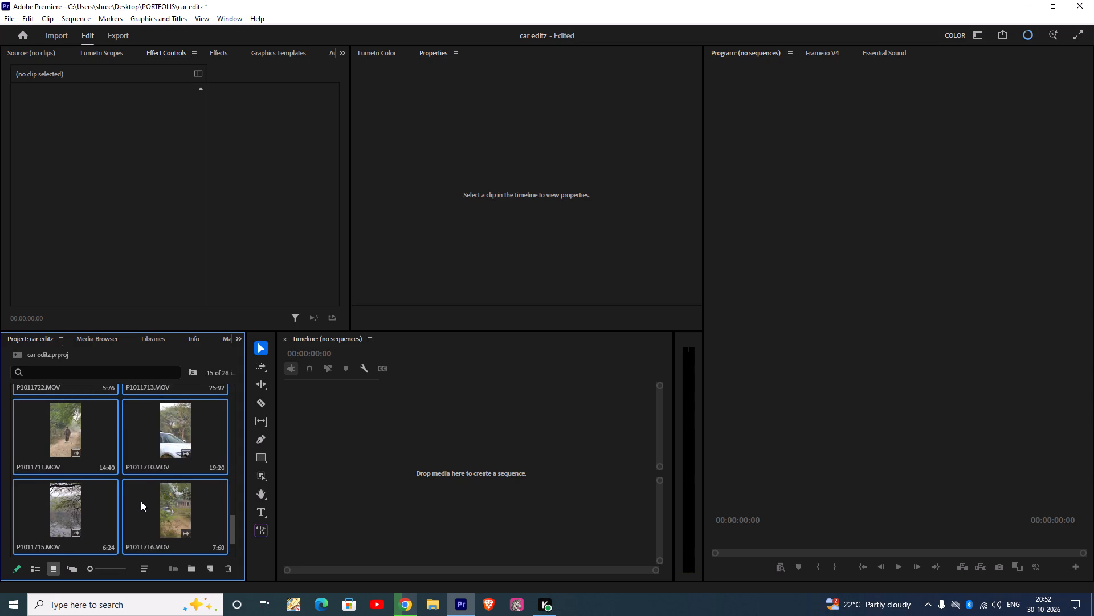
scroll(141, 502, "down", 1)
scroll(141, 502, "up", 1)
scroll(141, 503, "down", 7)
scroll(140, 506, "up", 1)
scroll(140, 506, "down", 2)
Create a sequence in the empty timeline from the selected clips P1011708 through P1011722.
left_click_drag(171, 508, 311, 487)
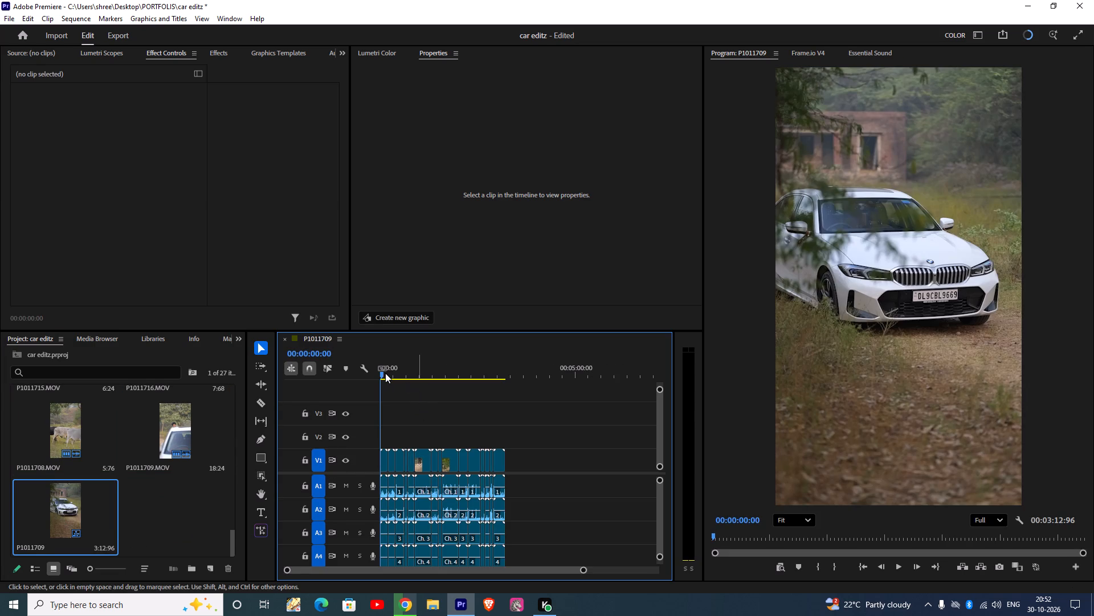
Scrub through the new P1011709 sequence from its start to past its end to preview the car footage.
left_click_drag(385, 373, 435, 379)
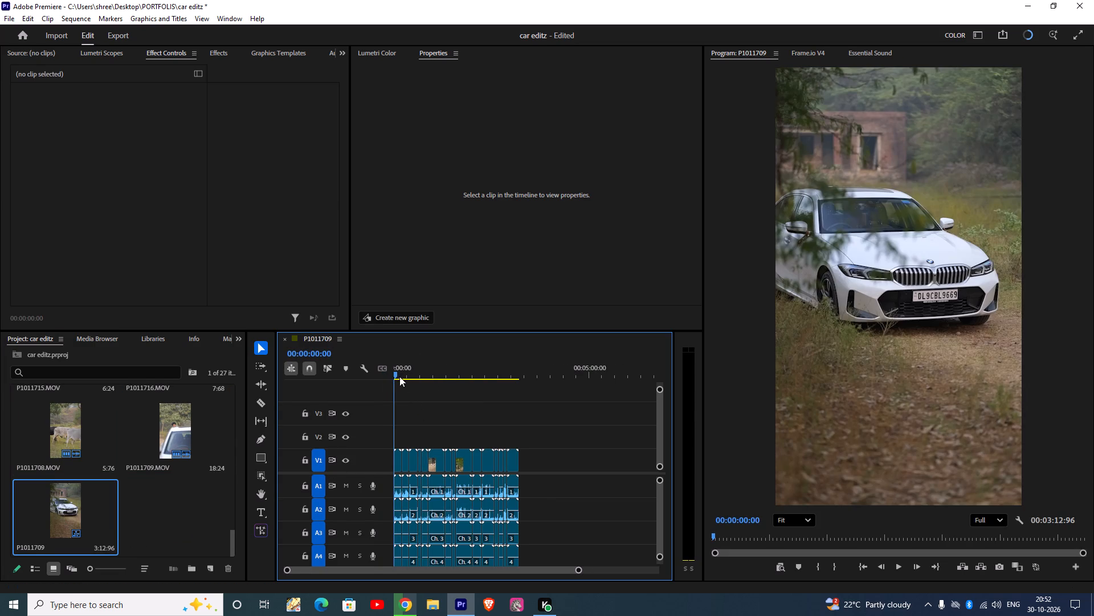
left_click_drag(395, 372, 477, 373)
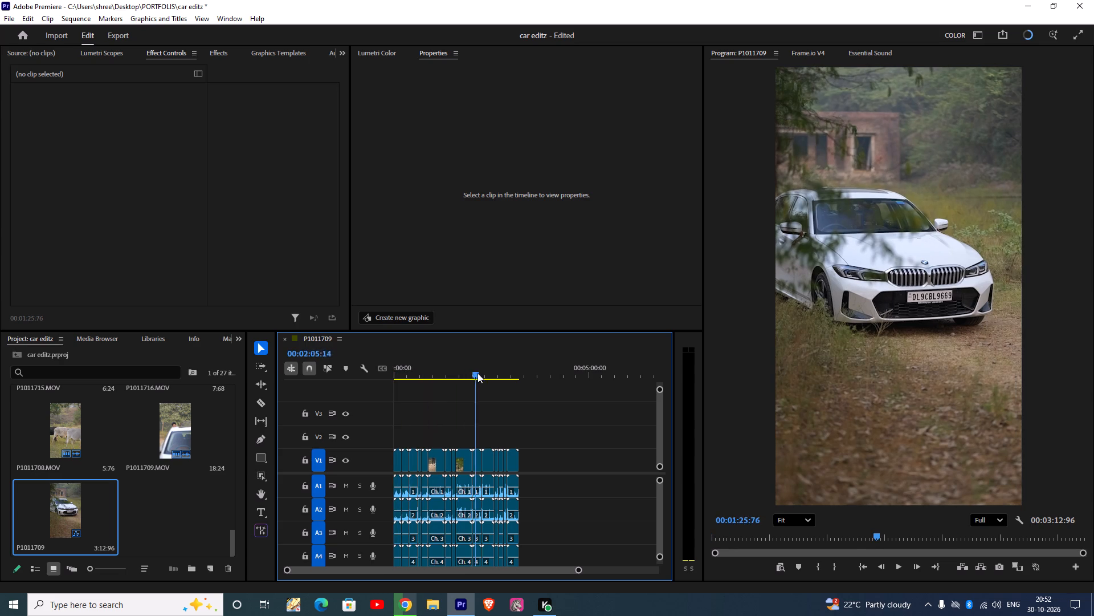
left_click_drag(477, 373, 382, 382)
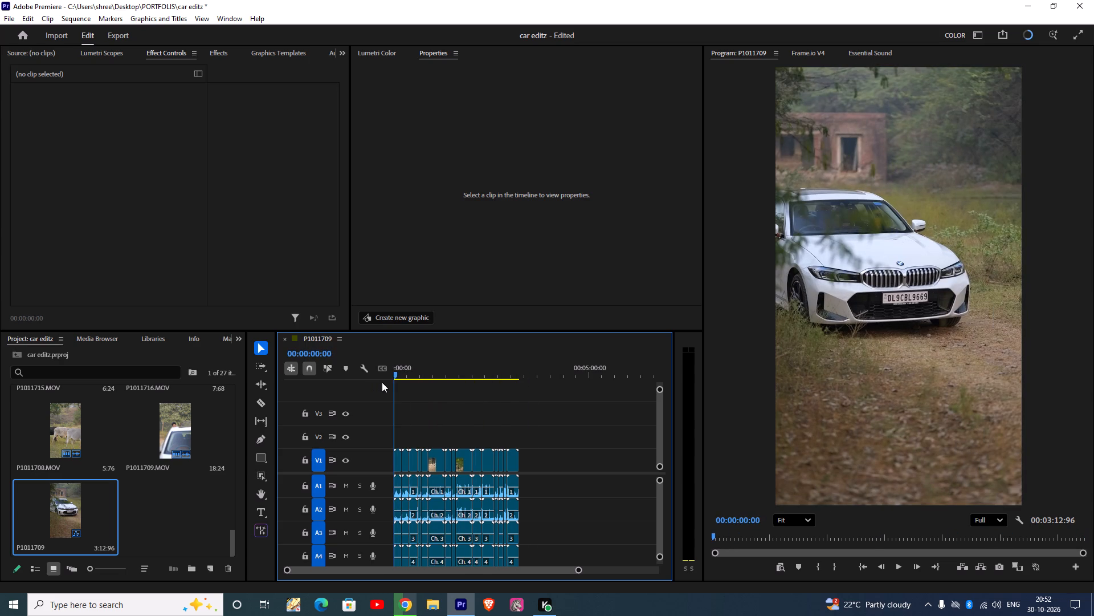
left_click_drag(382, 382, 448, 396)
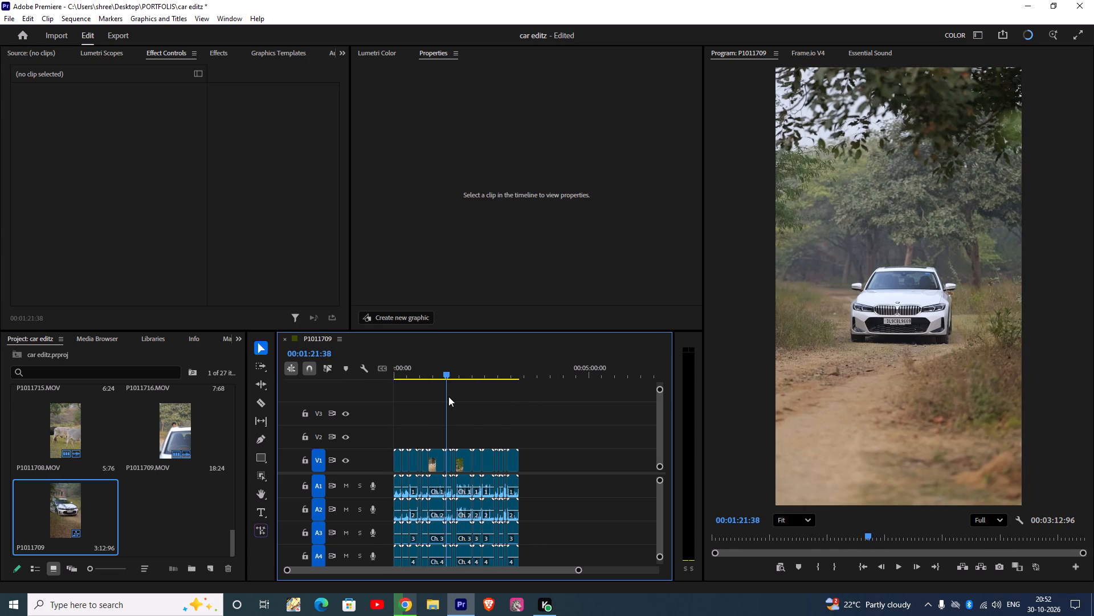
left_click_drag(448, 396, 538, 410)
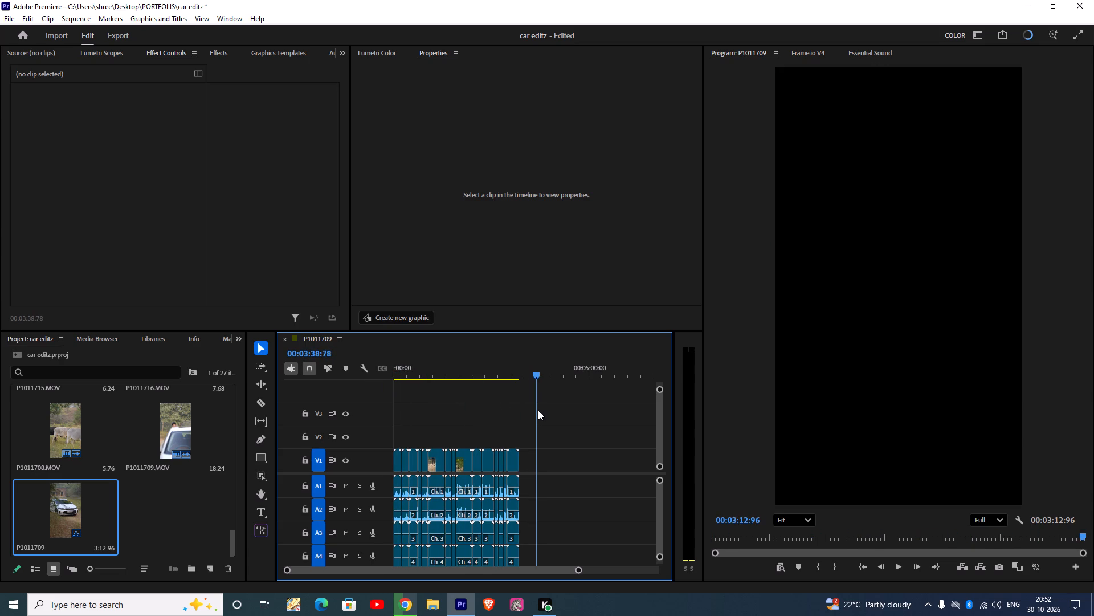
left_click_drag(538, 410, 538, 411)
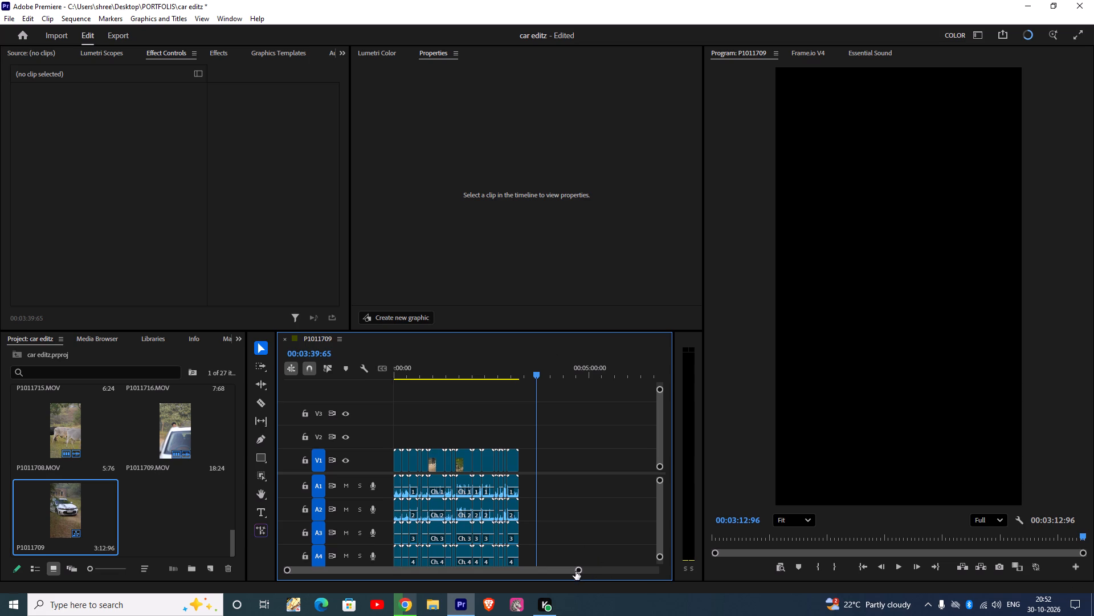
Return to the start of the P1011709 sequence and play its opening seconds to preview the first clip.
left_click(579, 572)
left_click_drag(581, 569, 564, 570)
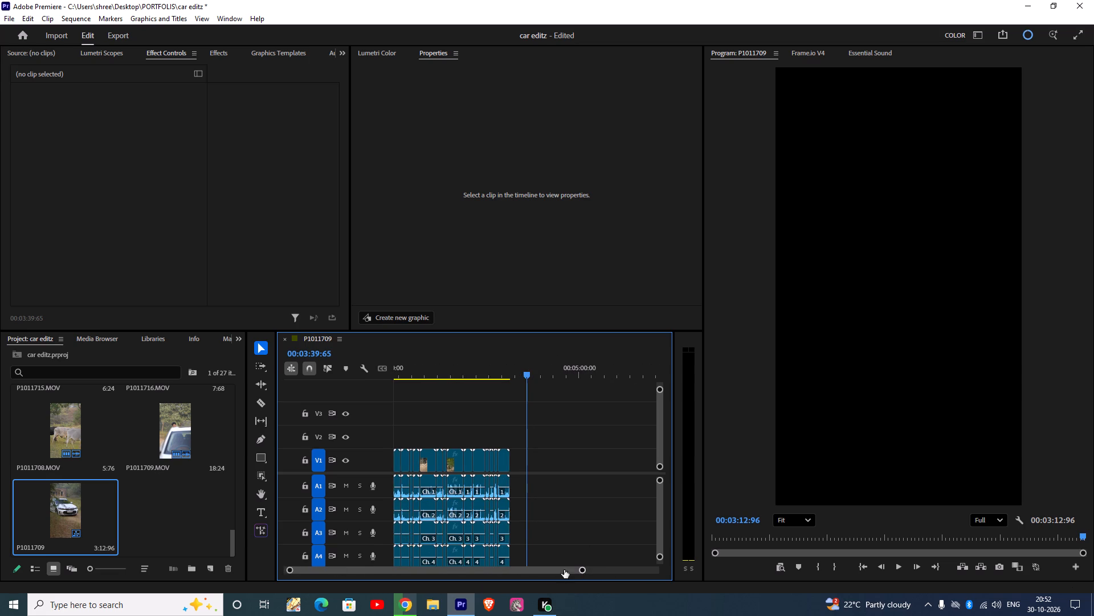
left_click_drag(564, 570, 558, 574)
left_click_drag(553, 570, 461, 582)
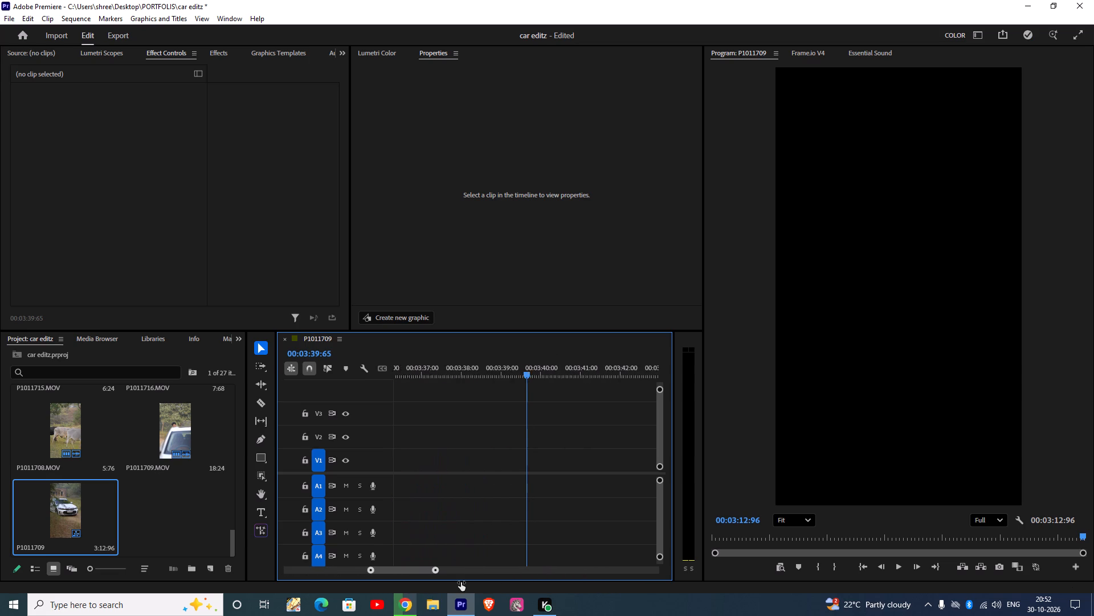
left_click_drag(461, 582, 550, 577)
left_click_drag(552, 569, 544, 569)
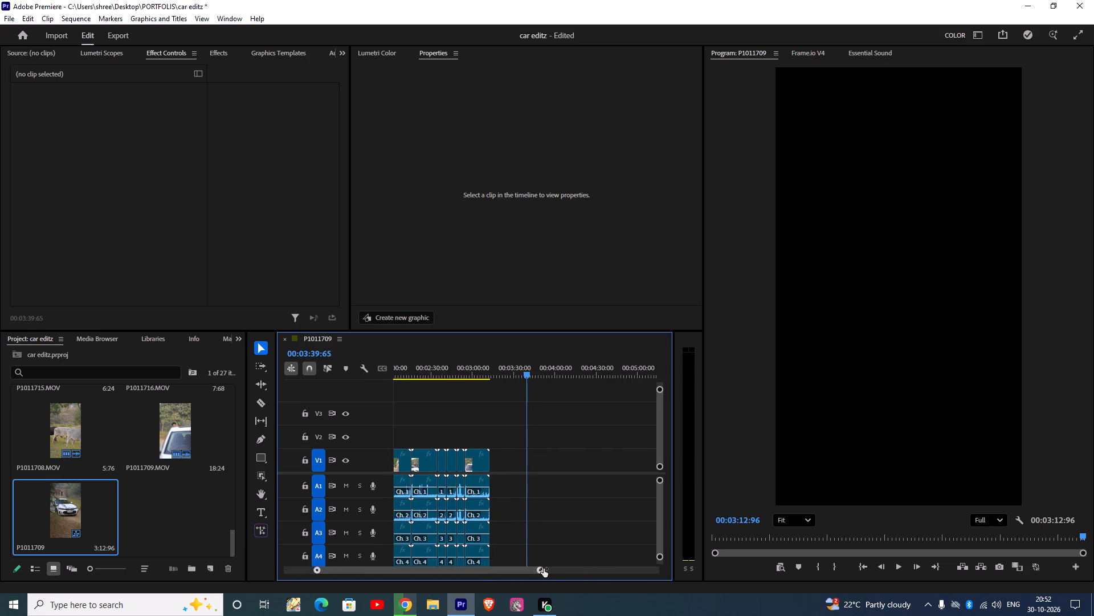
left_click_drag(544, 569, 597, 562)
left_click_drag(508, 372, 435, 382)
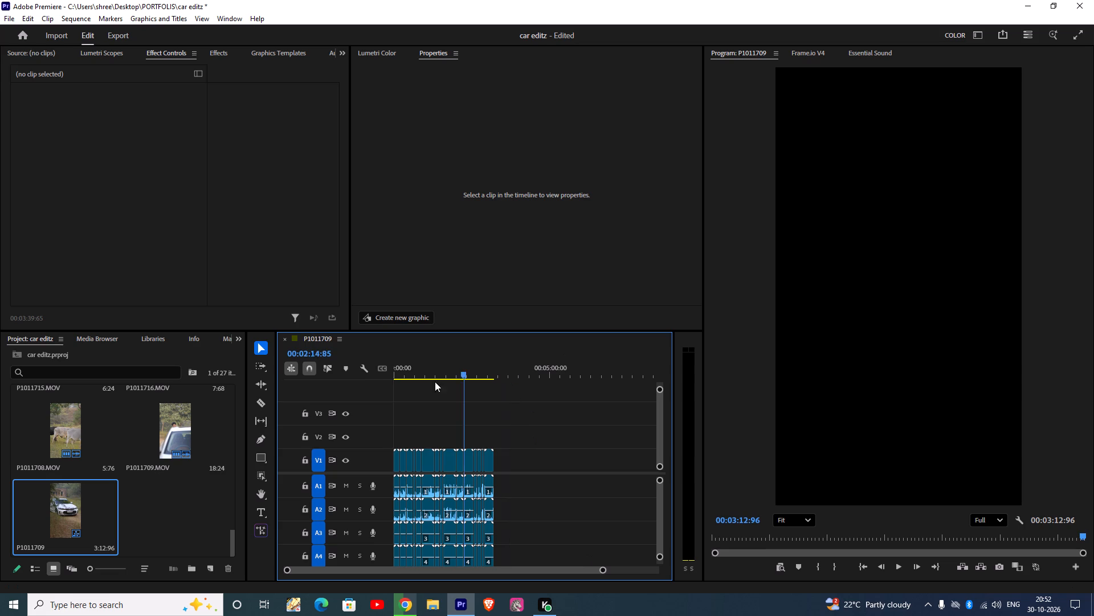
left_click_drag(435, 382, 301, 408)
left_click_drag(288, 569, 291, 569)
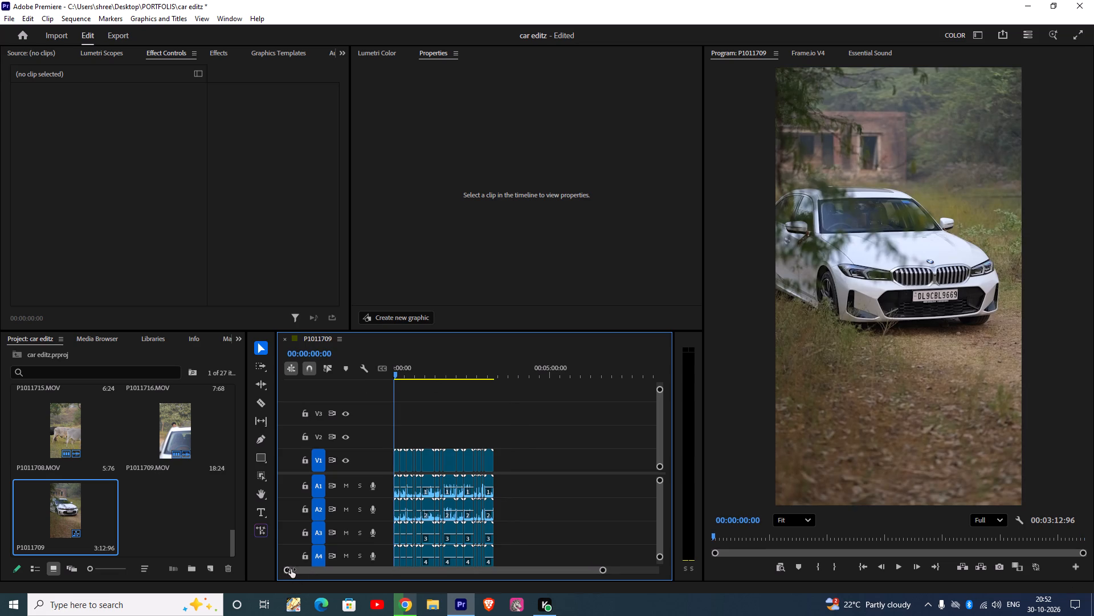
left_click_drag(291, 569, 392, 556)
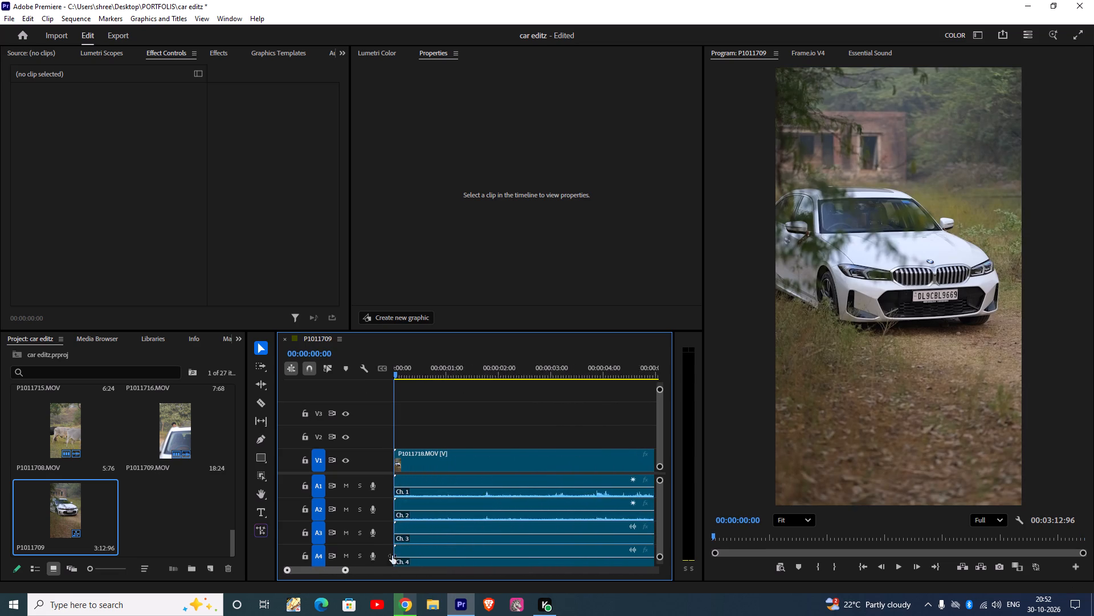
left_click_drag(392, 556, 237, 556)
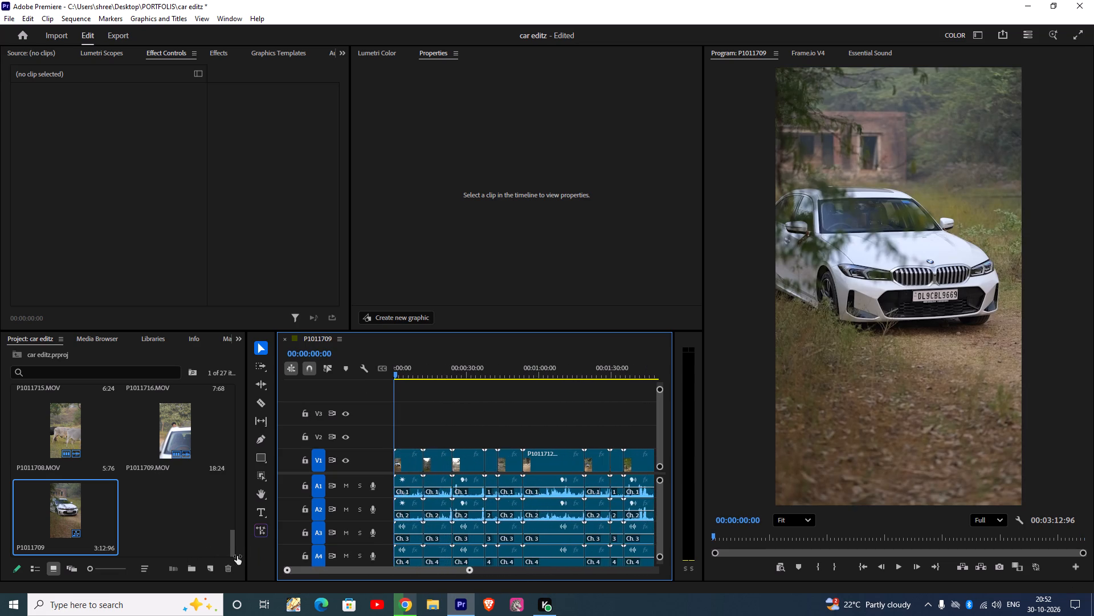
left_click_drag(237, 556, 238, 556)
key("space")
key("space")
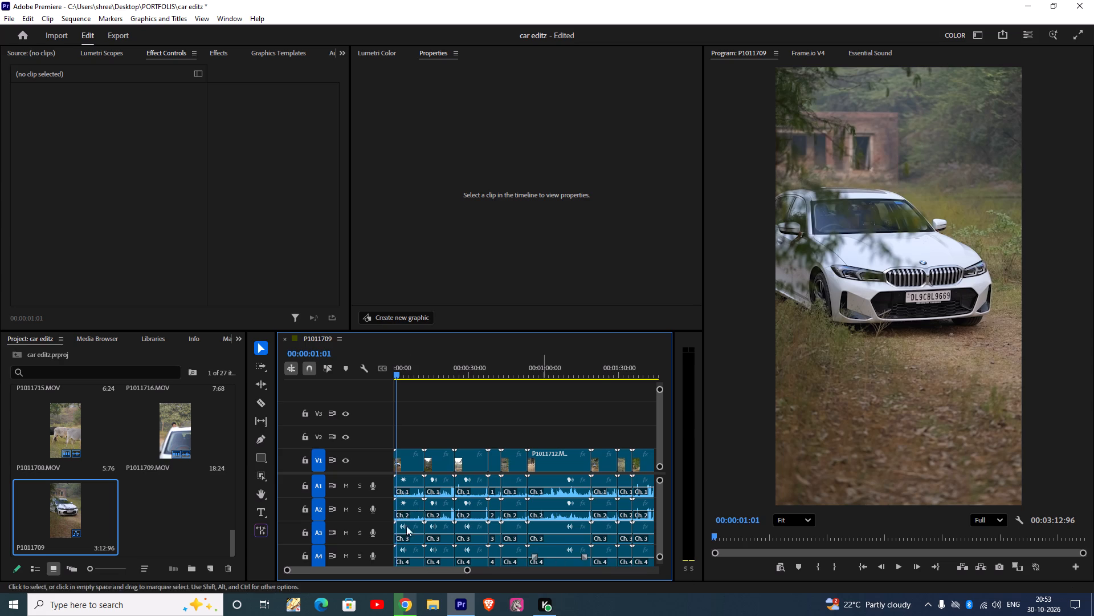
key("space")
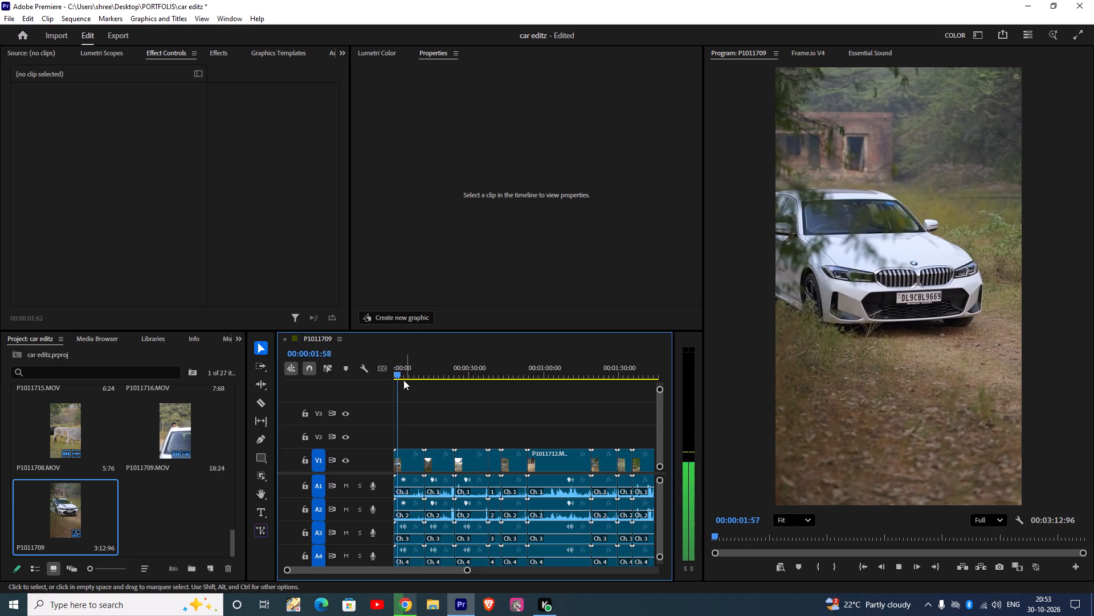
key("space")
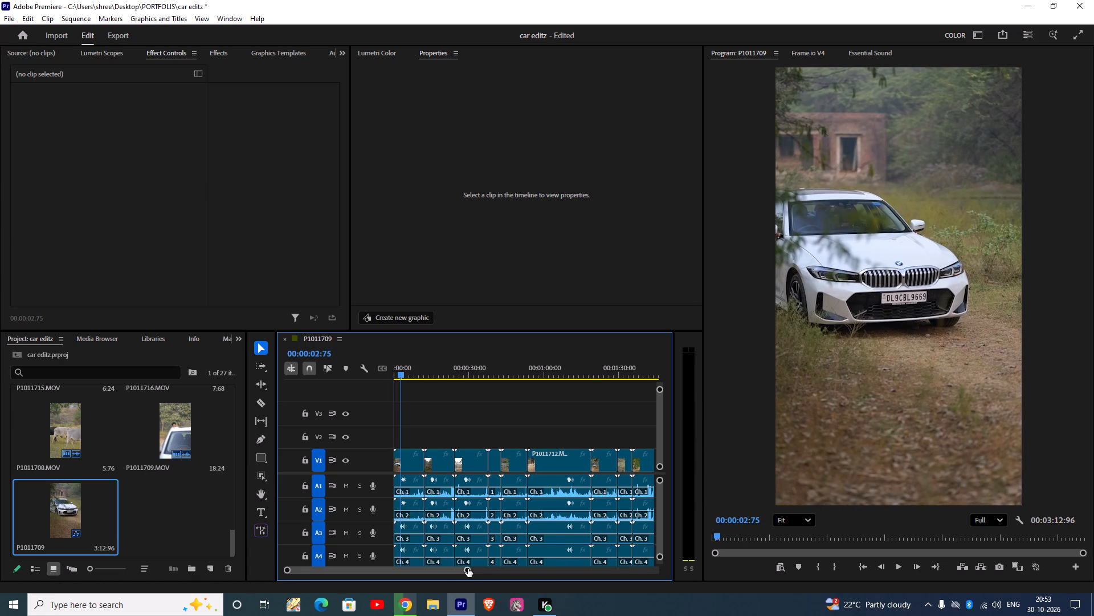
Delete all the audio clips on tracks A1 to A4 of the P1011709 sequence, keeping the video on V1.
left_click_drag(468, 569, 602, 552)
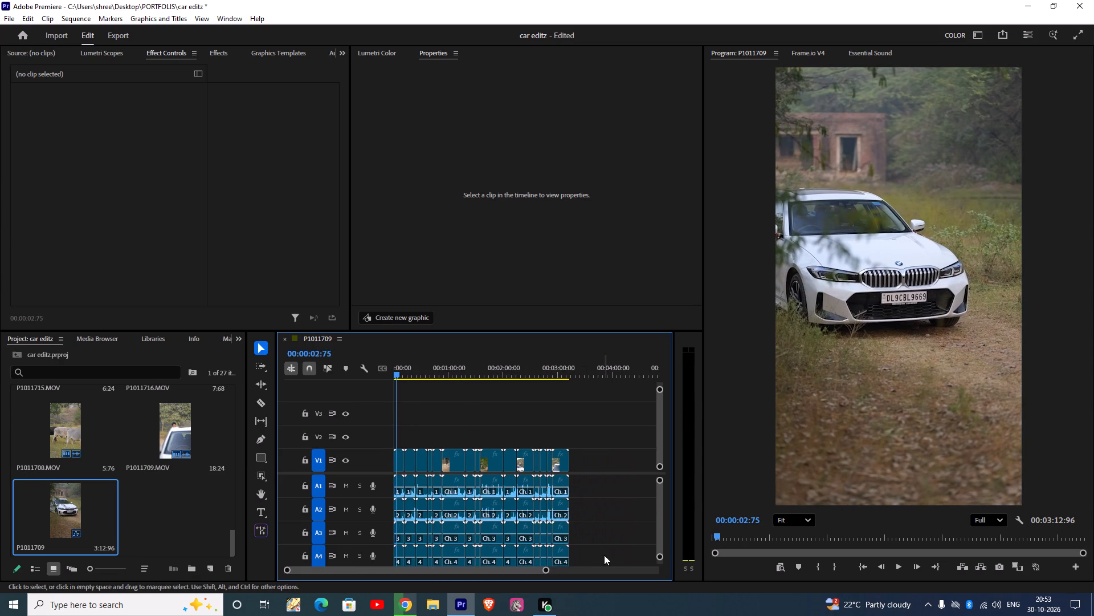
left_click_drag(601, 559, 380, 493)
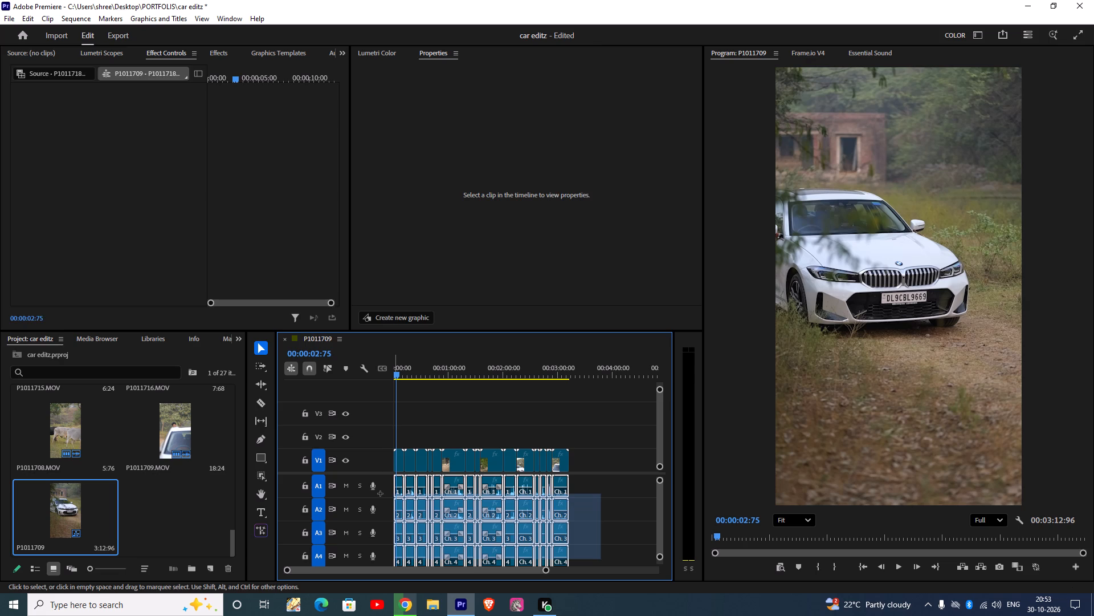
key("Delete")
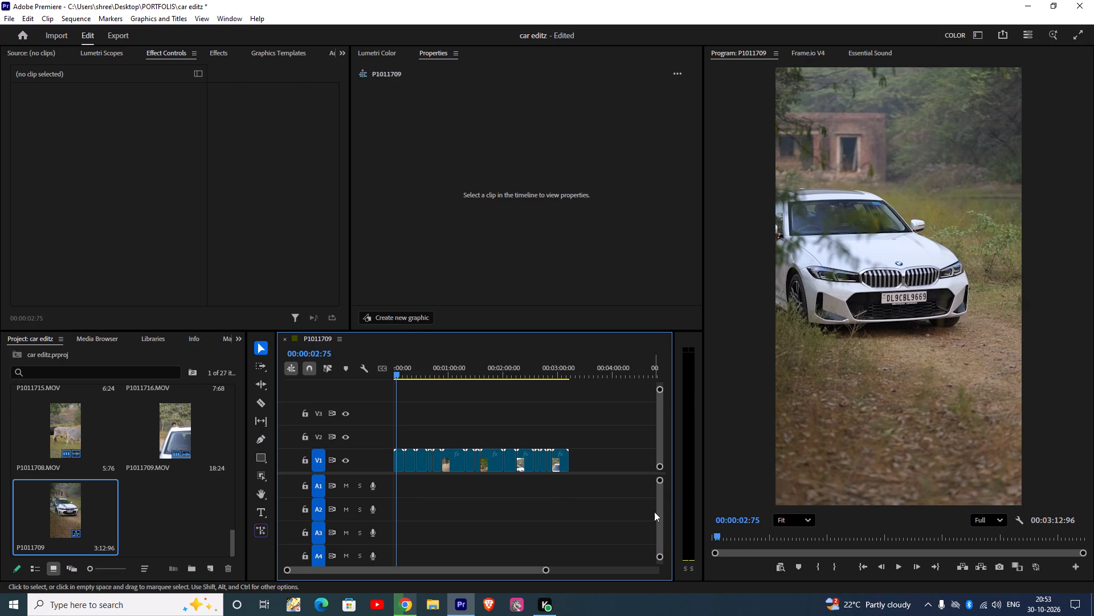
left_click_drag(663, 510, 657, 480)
Play the opening clip and scrub through the P1011709 sequence to review the video footage.
key("space")
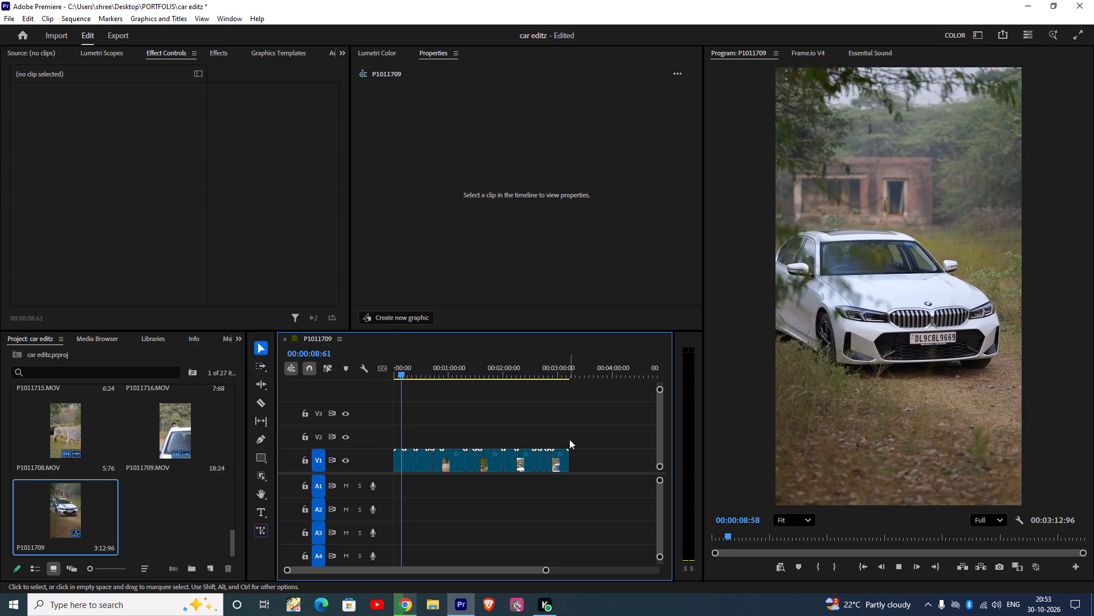
key("space")
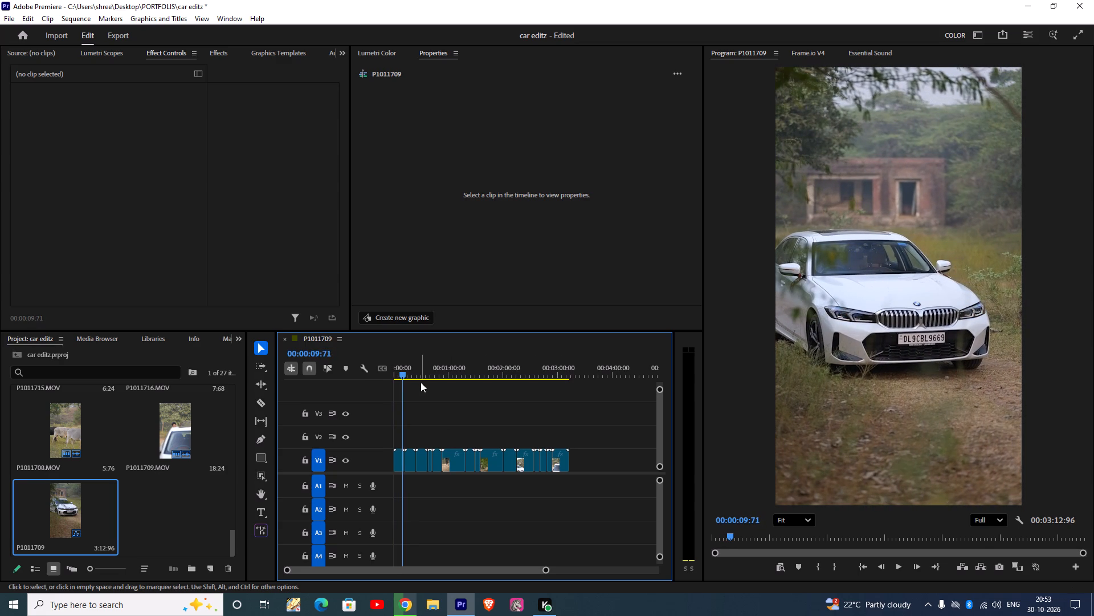
left_click_drag(405, 370, 409, 369)
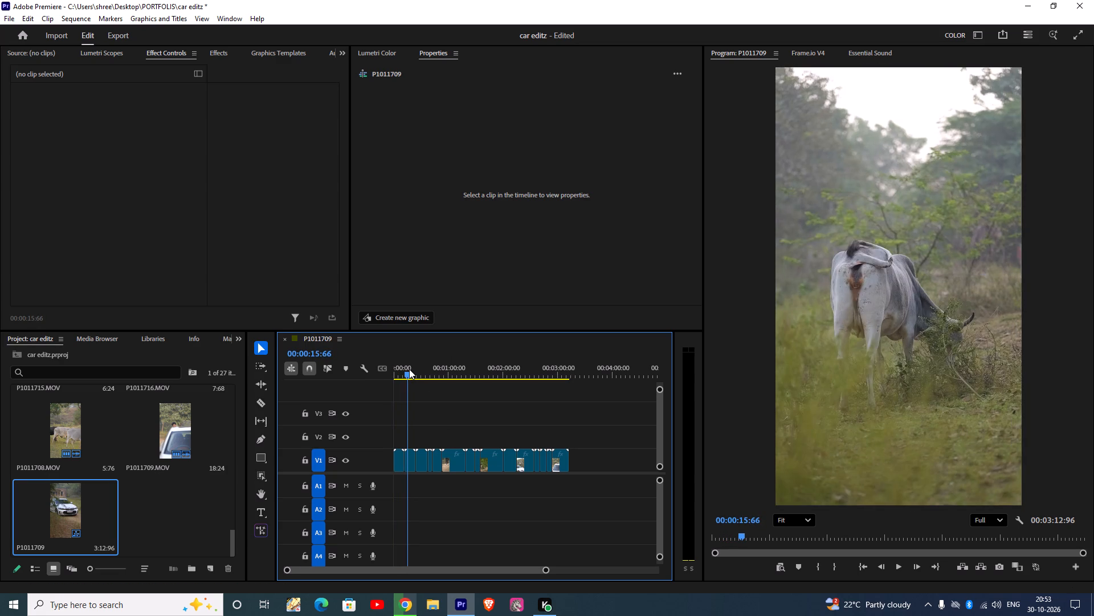
left_click_drag(409, 369, 426, 369)
left_click(421, 458)
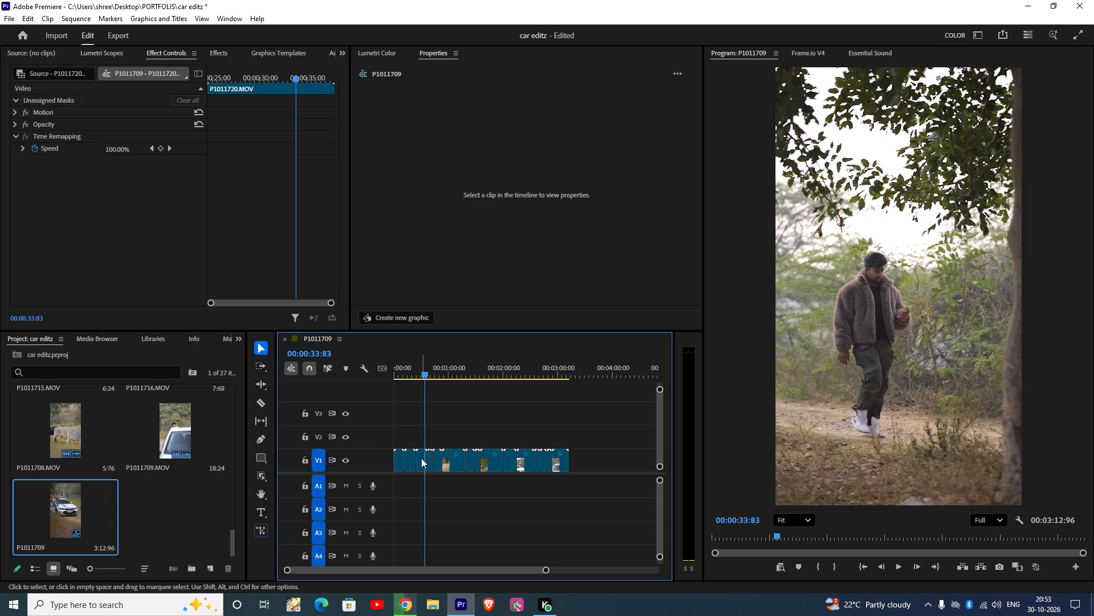
left_click_drag(427, 371, 471, 376)
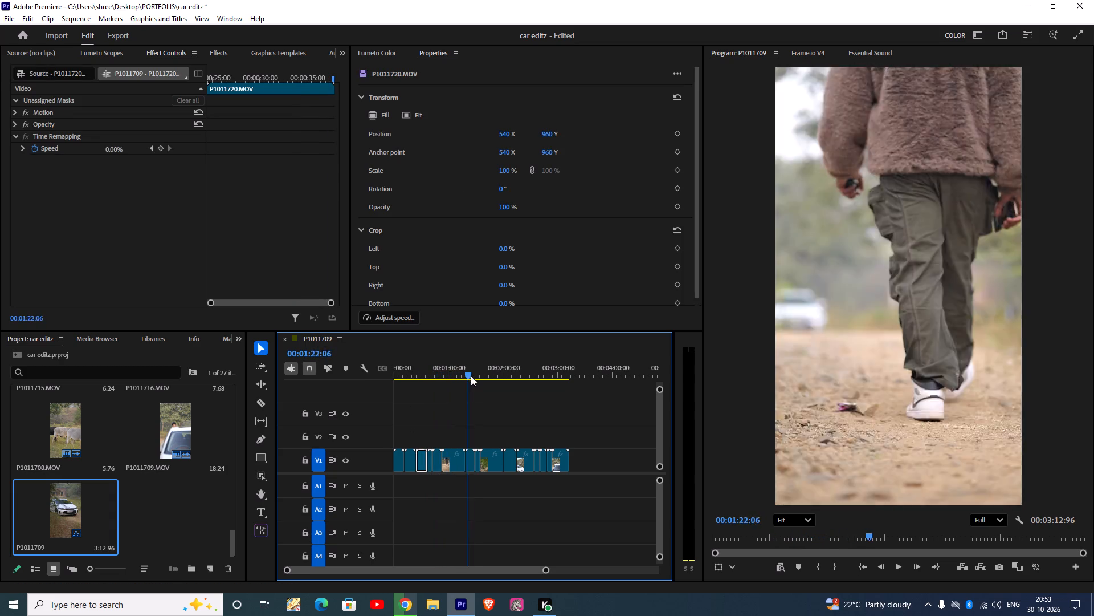
left_click_drag(471, 376, 565, 387)
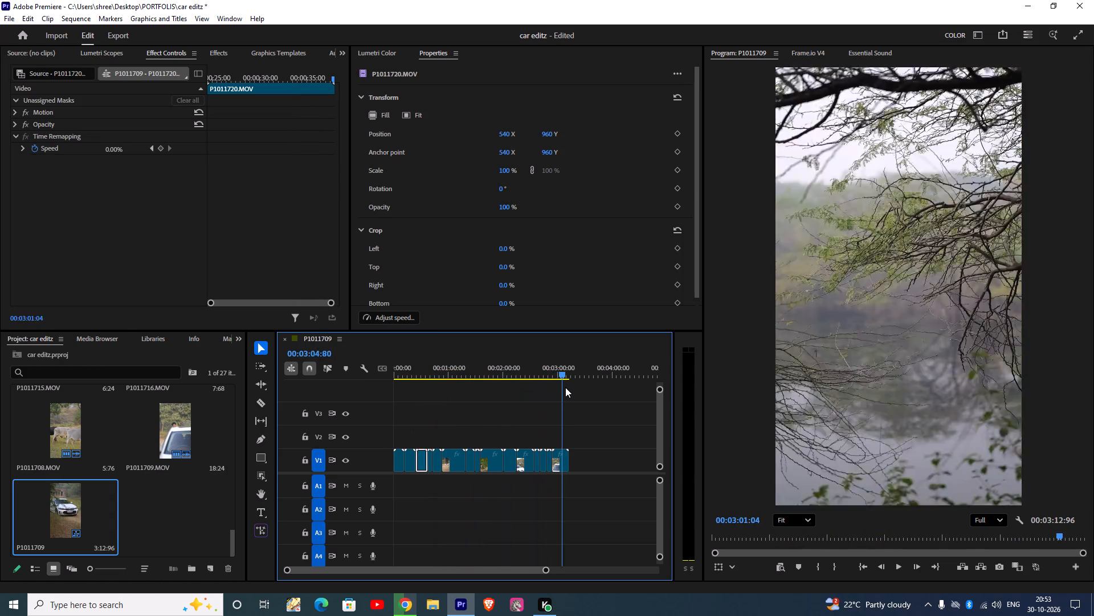
left_click_drag(565, 387, 477, 416)
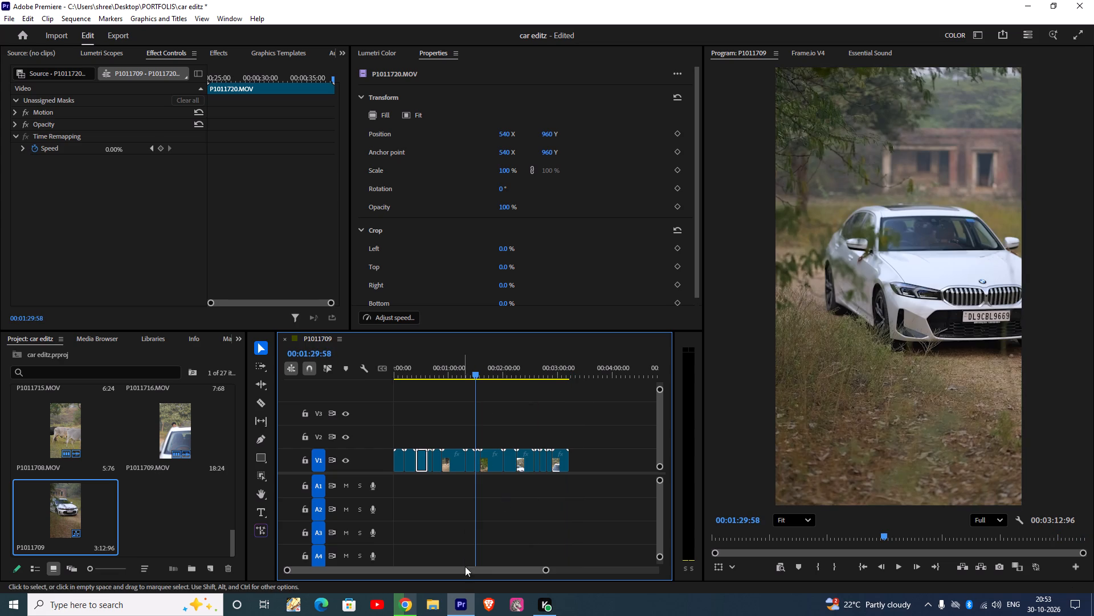
Switch to Chrome to check the progress of the remaining clip downloads, and return to Premiere.
left_click(413, 604)
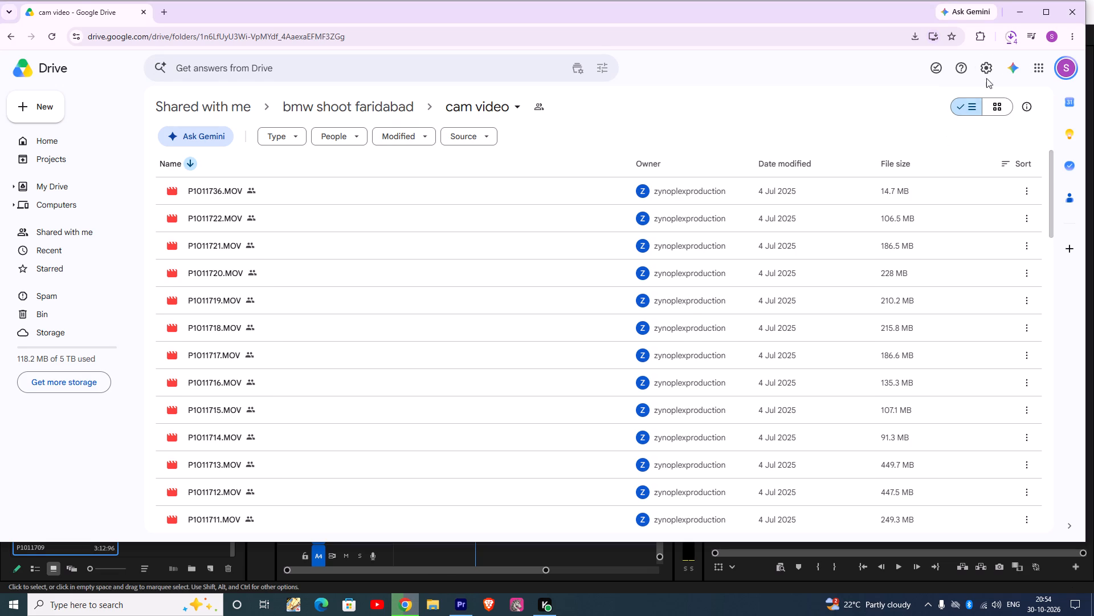
left_click(1016, 38)
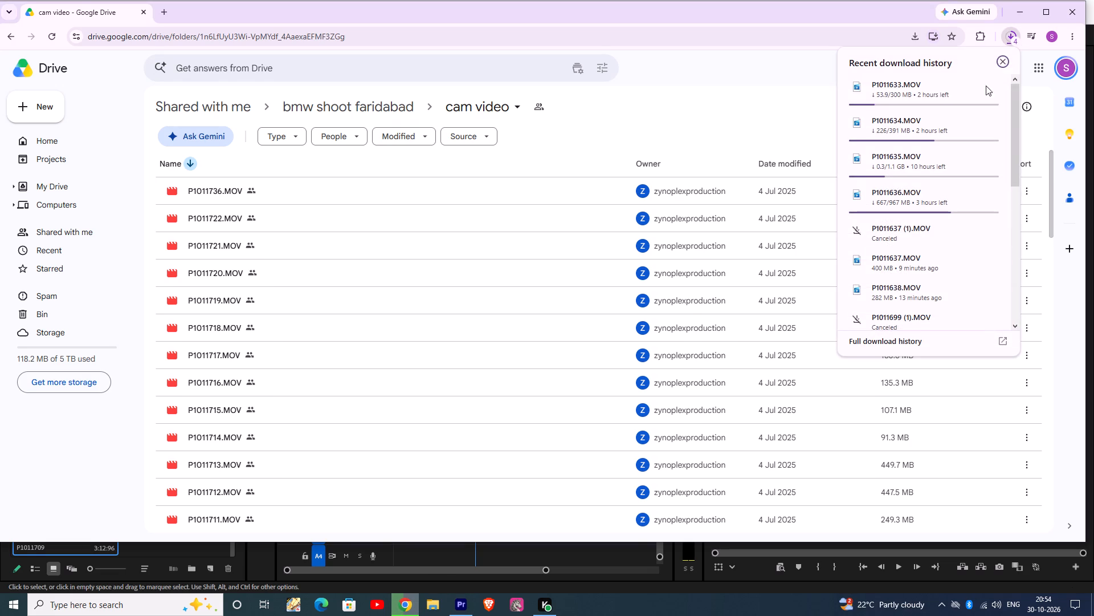
left_click(455, 610)
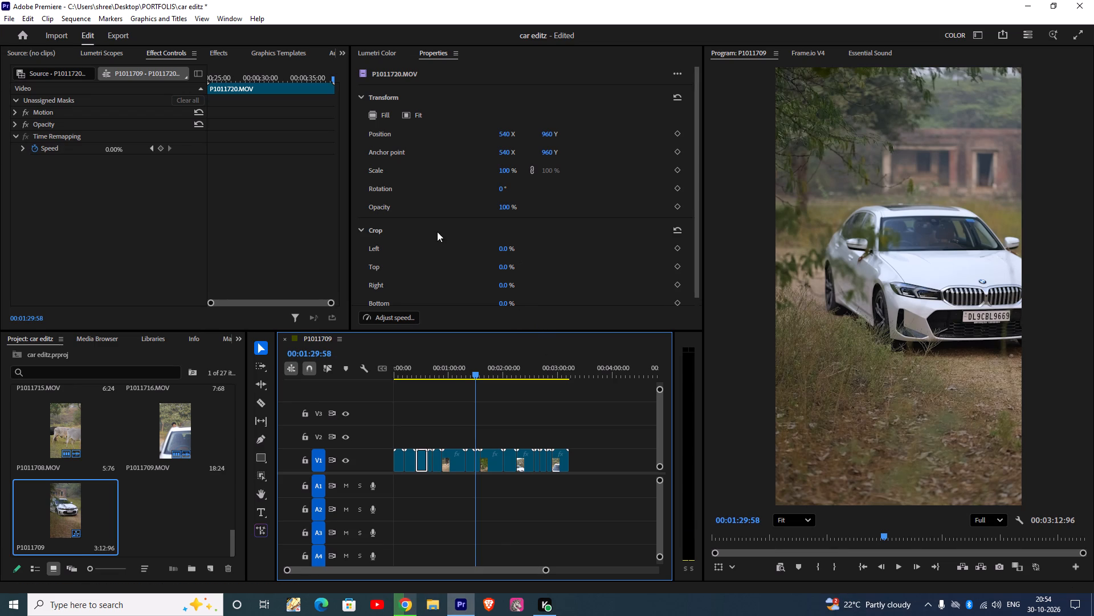
Scrub the P1011709 sequence again from its start to near its end to review the shots.
left_click_drag(468, 374, 395, 369)
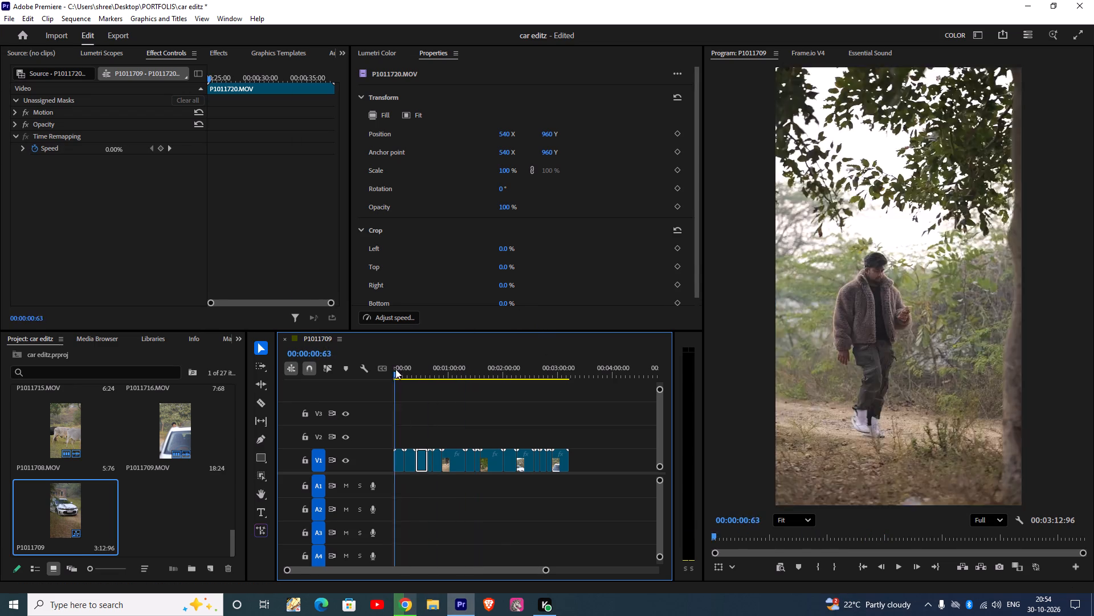
left_click_drag(395, 369, 562, 384)
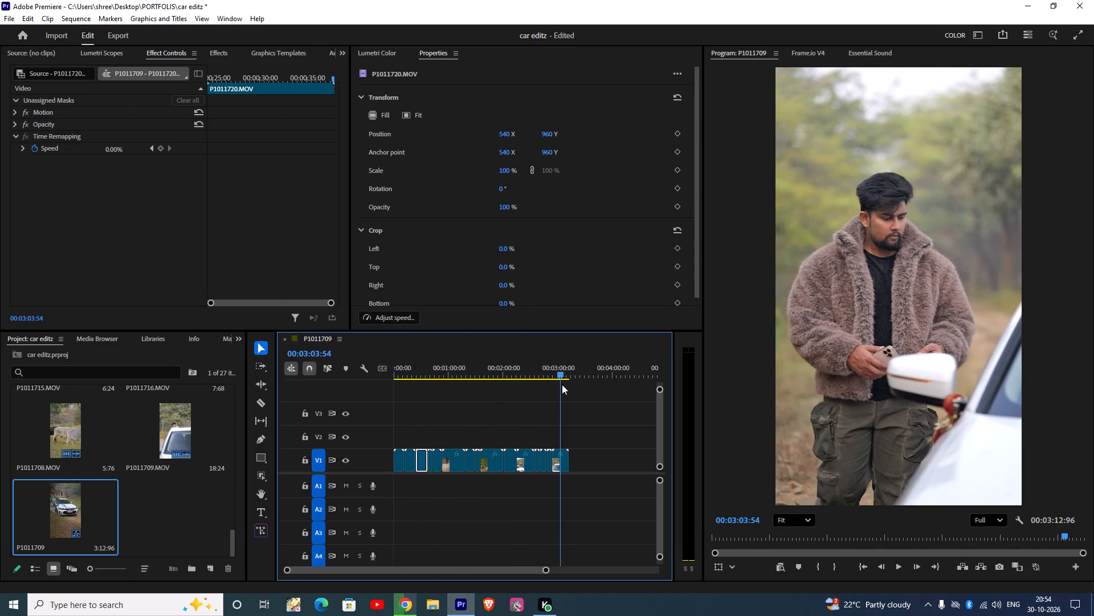
left_click_drag(562, 384, 548, 386)
left_click_drag(546, 570, 512, 572)
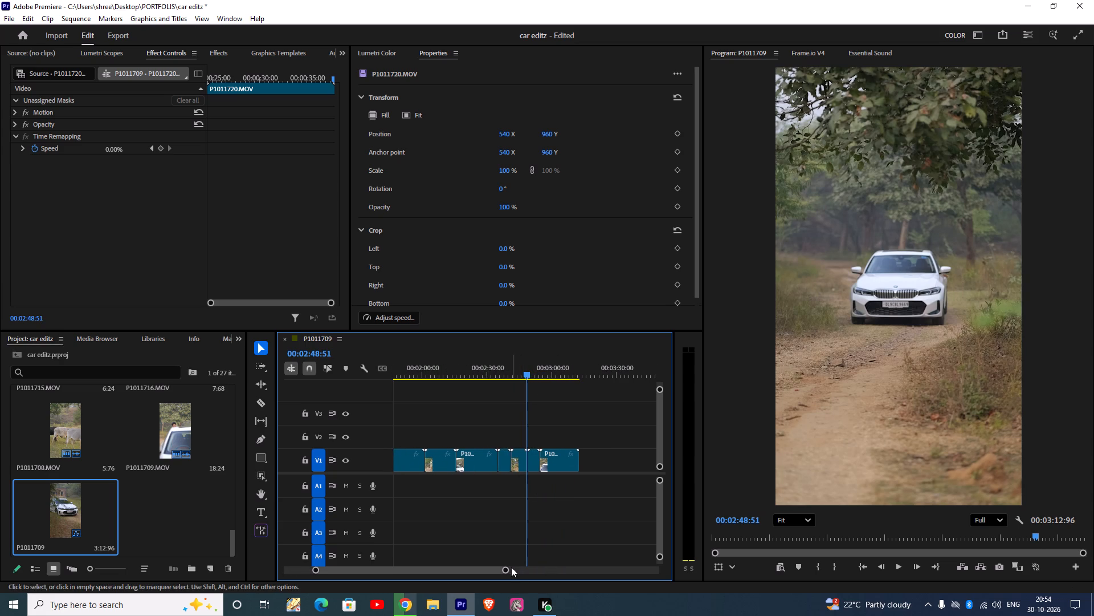
left_click_drag(507, 570, 551, 561)
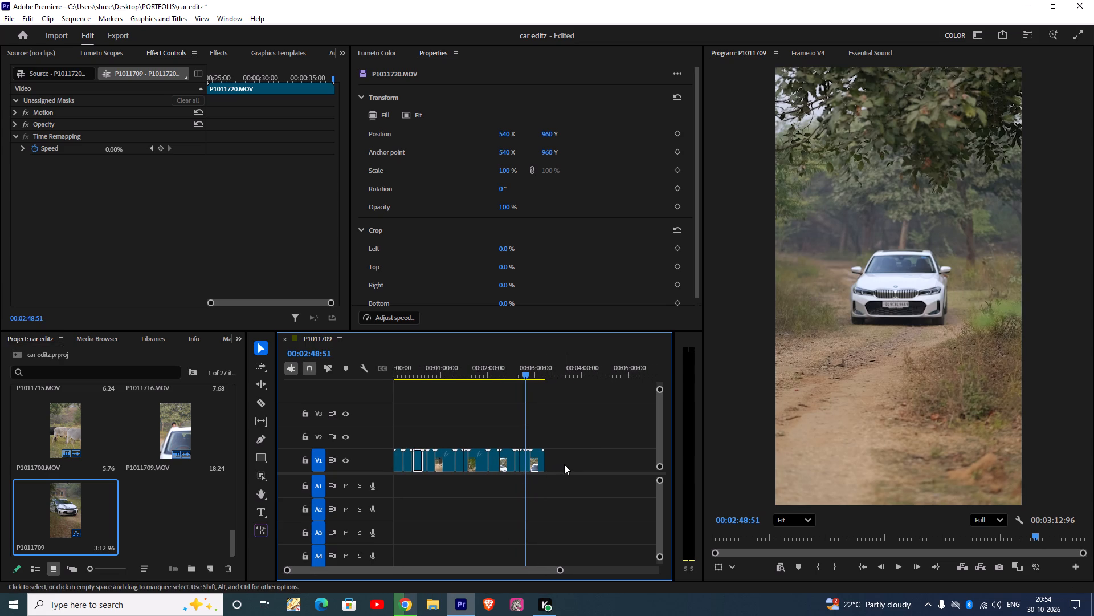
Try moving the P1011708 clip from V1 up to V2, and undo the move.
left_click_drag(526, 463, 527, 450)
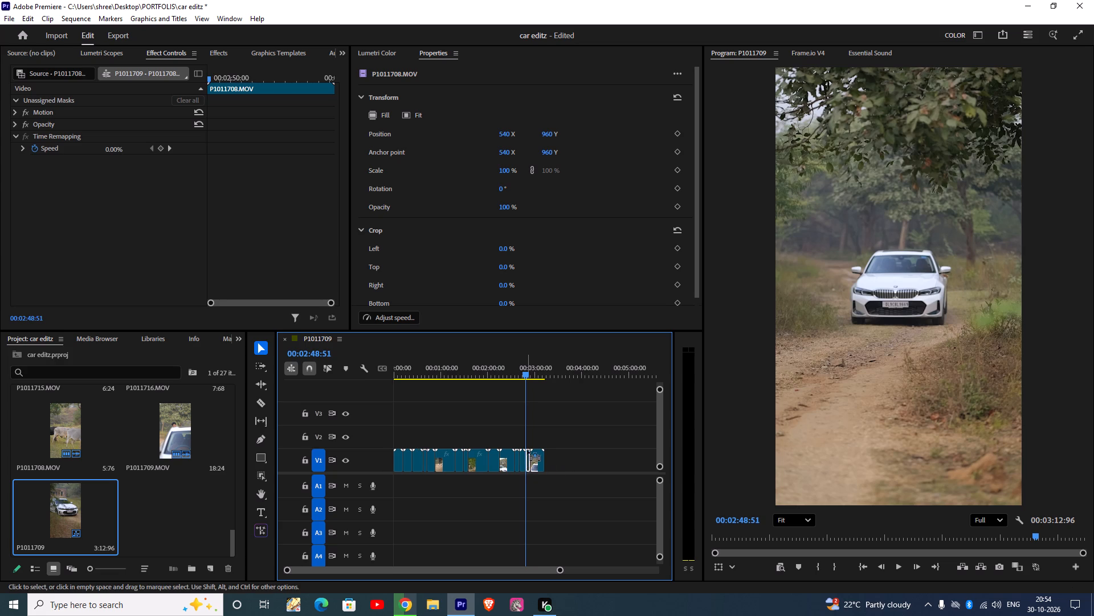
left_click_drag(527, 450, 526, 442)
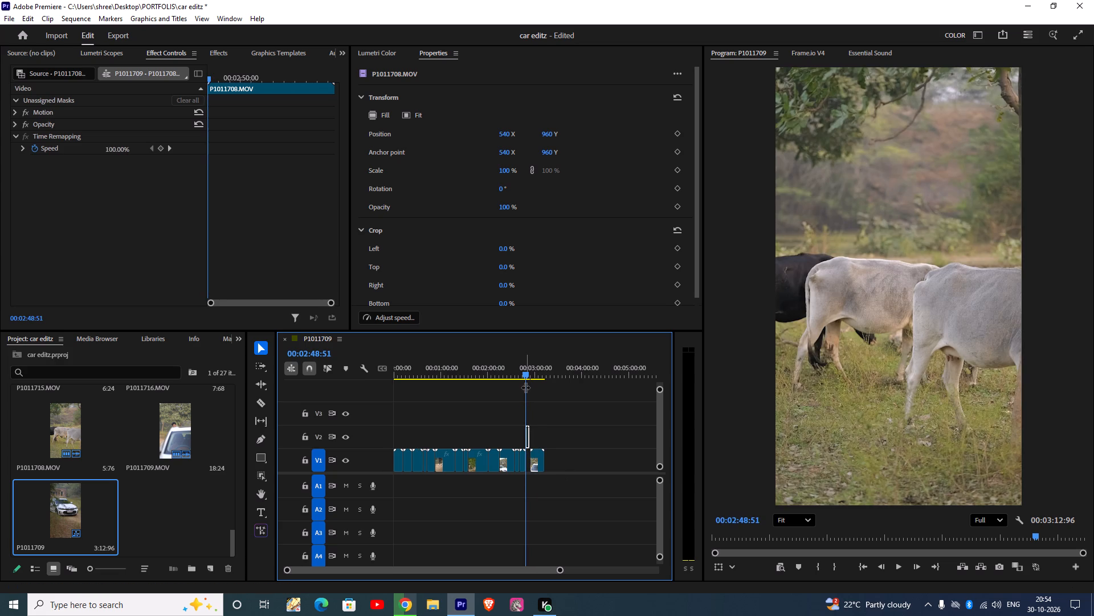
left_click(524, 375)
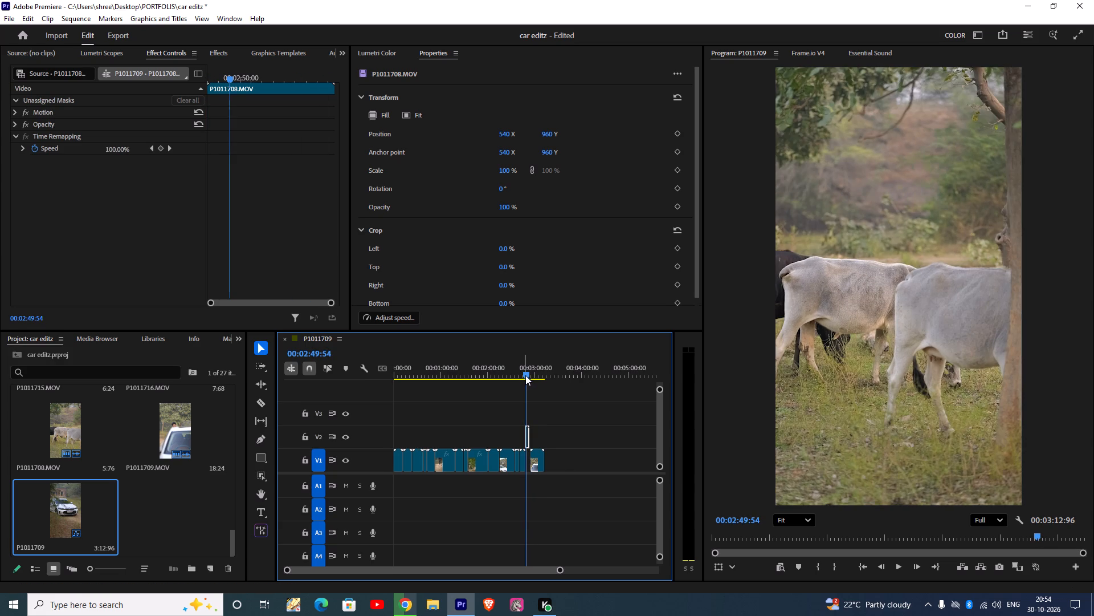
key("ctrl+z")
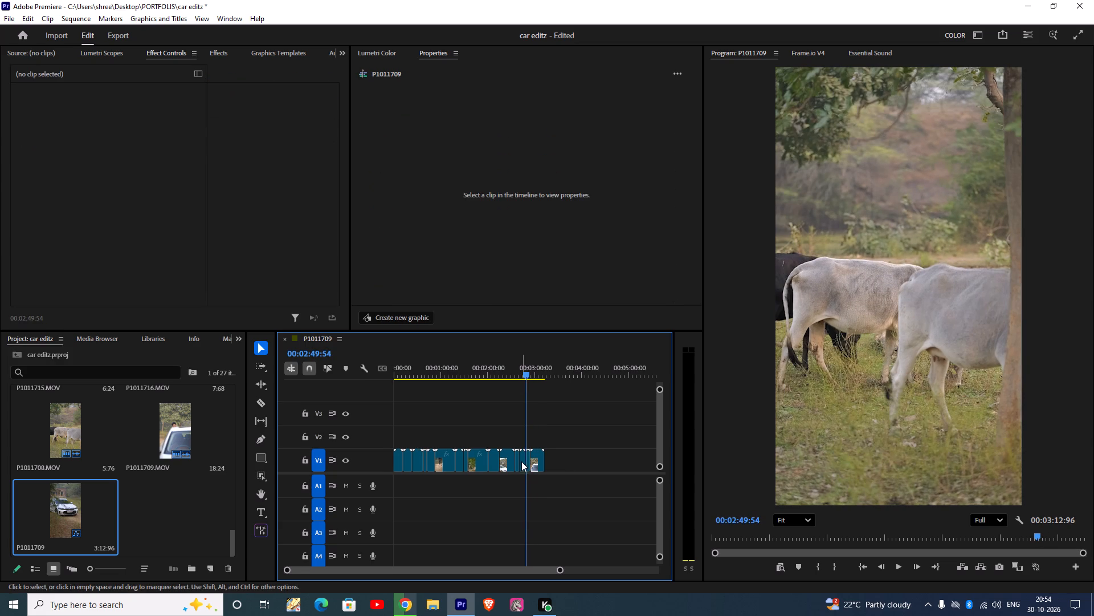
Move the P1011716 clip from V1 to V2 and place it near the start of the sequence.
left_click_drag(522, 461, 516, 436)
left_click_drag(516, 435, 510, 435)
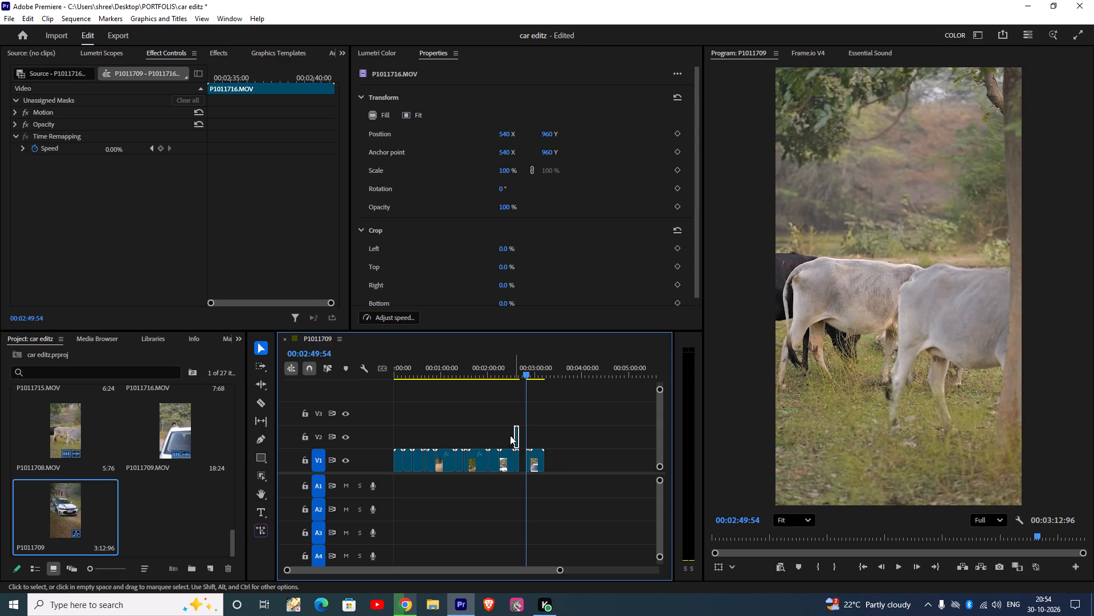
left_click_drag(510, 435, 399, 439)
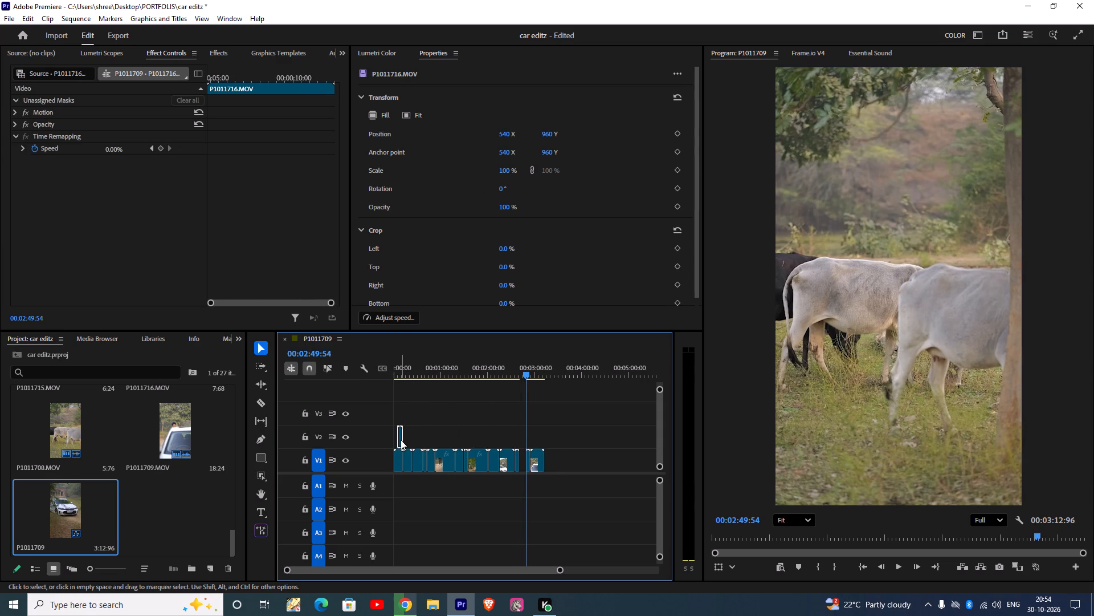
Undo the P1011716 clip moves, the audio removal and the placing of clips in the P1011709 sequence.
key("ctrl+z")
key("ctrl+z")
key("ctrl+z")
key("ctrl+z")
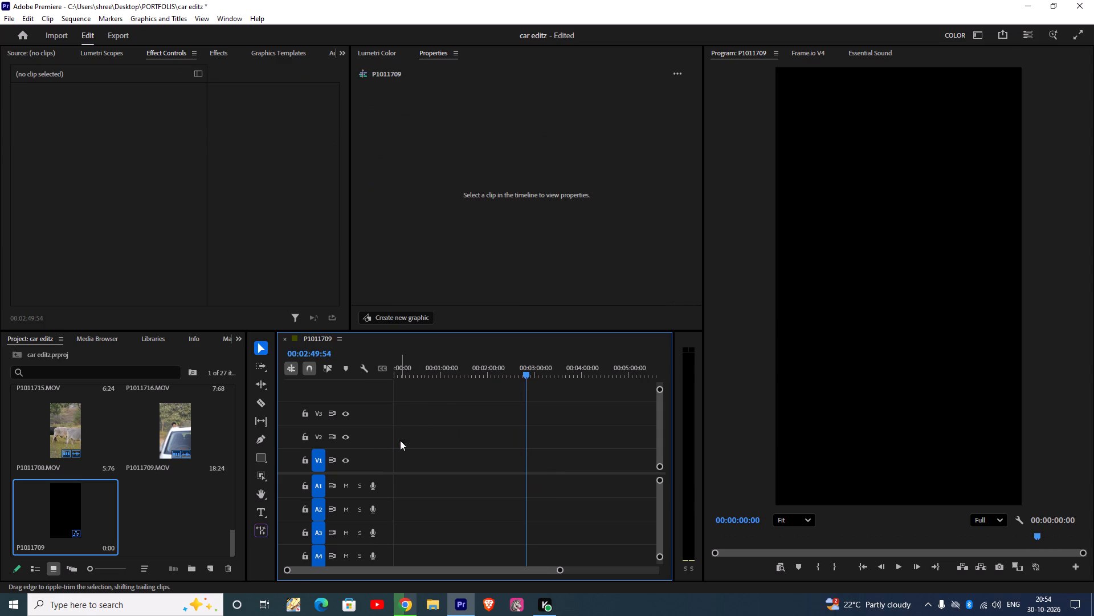
Find the P1011717 clip in the project bin and place it on V2 at the start of the P1011709 sequence.
scroll(191, 499, "up", 11)
scroll(181, 504, "down", 2)
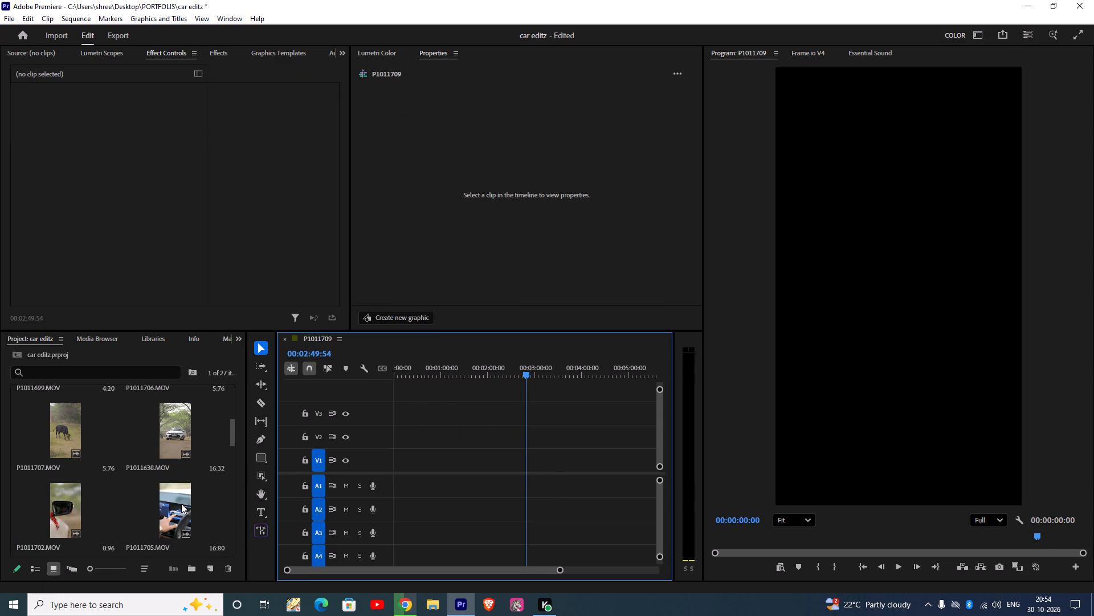
scroll(182, 505, "up", 1)
scroll(182, 505, "down", 1)
scroll(182, 505, "up", 12)
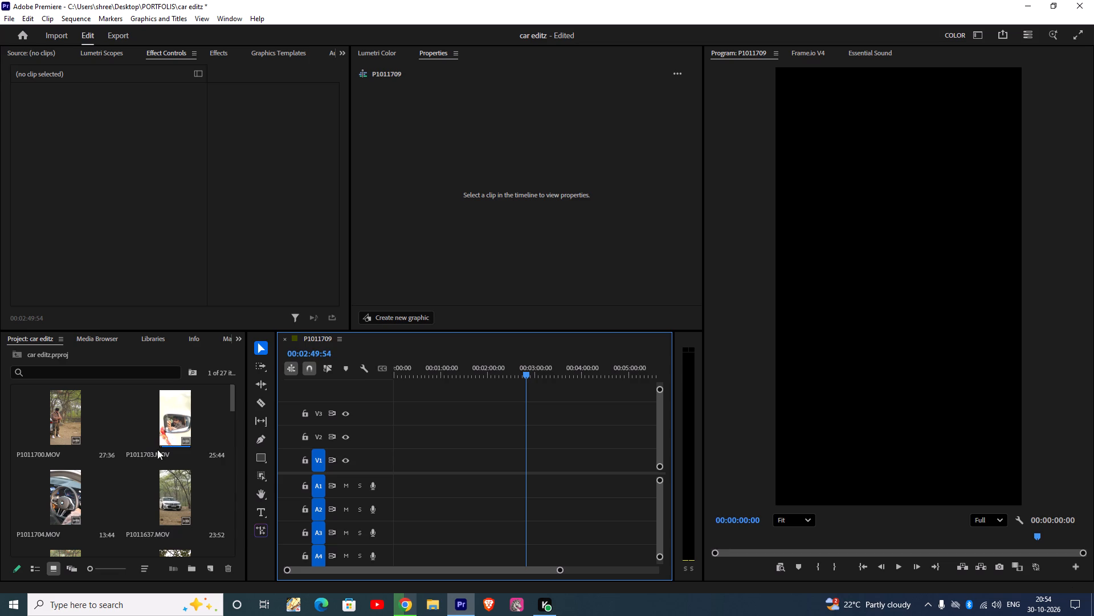
scroll(178, 489, "down", 2)
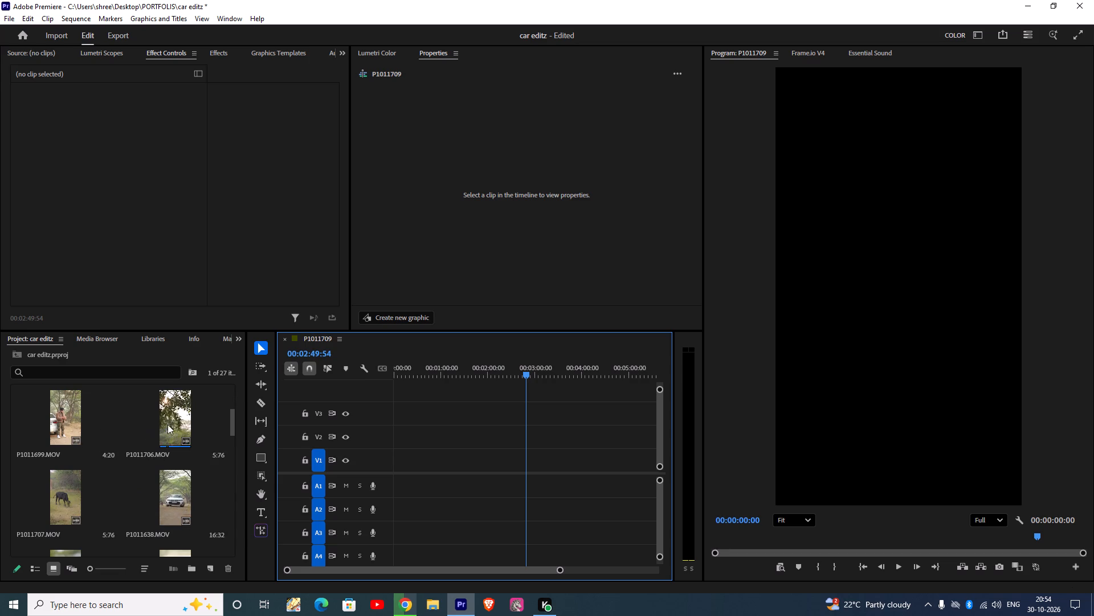
scroll(156, 481, "down", 3)
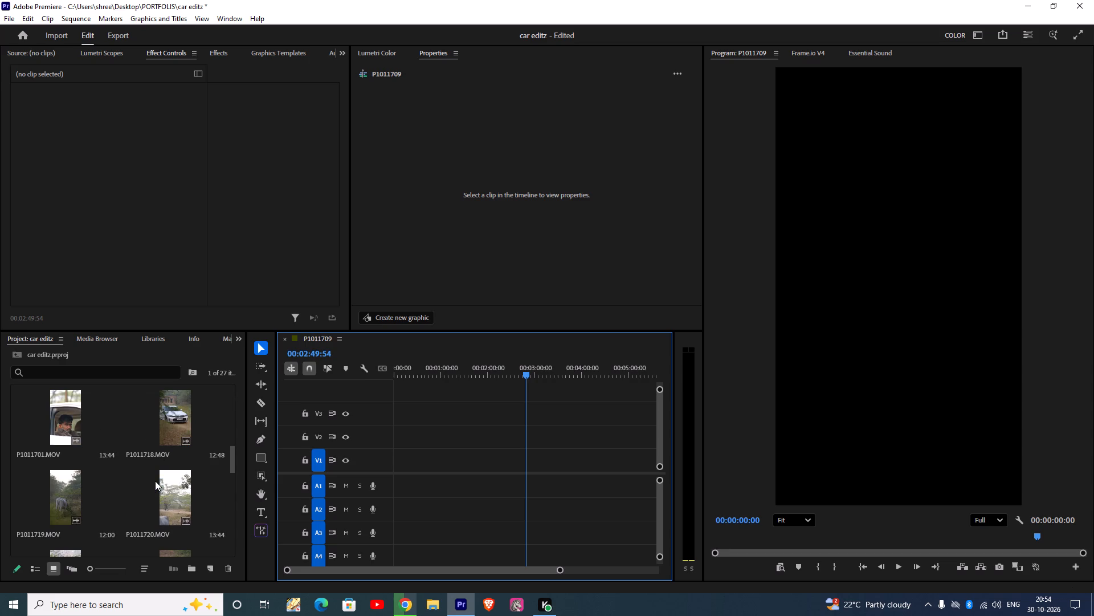
scroll(153, 487, "down", 3)
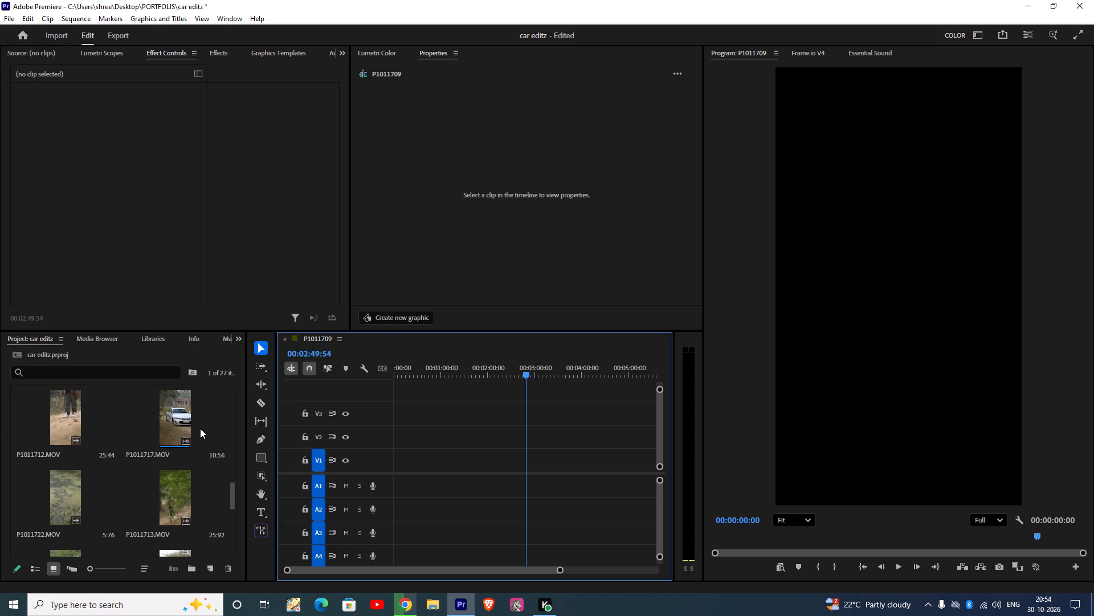
left_click_drag(178, 419, 375, 437)
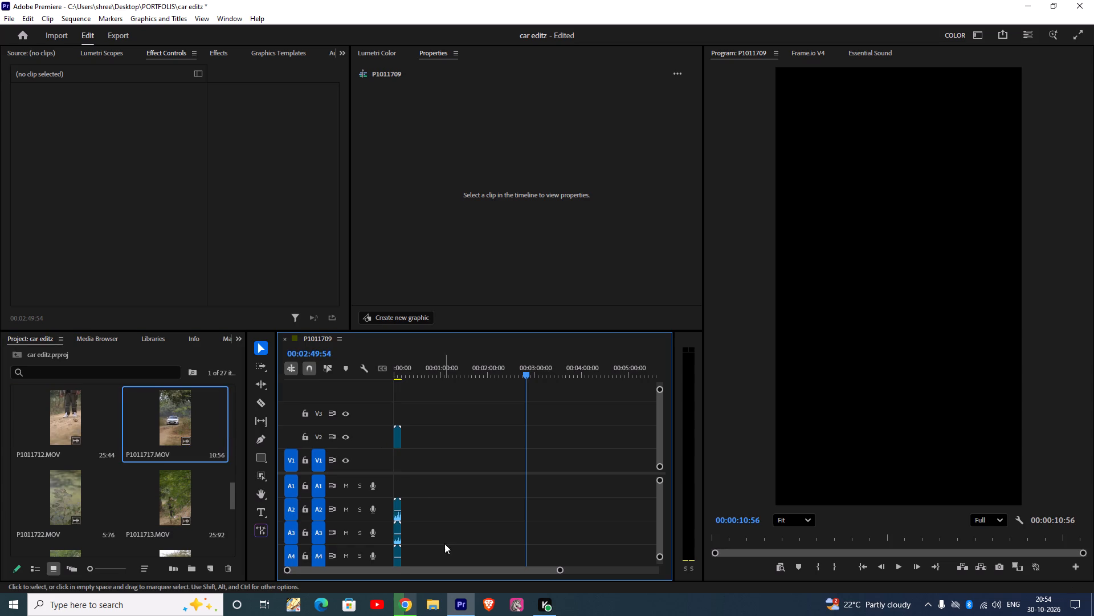
Select all audio parts of the P1011717 clip in the sequence and delete them, keeping its video on V2.
left_click_drag(444, 544, 383, 562)
left_click_drag(401, 473, 398, 548)
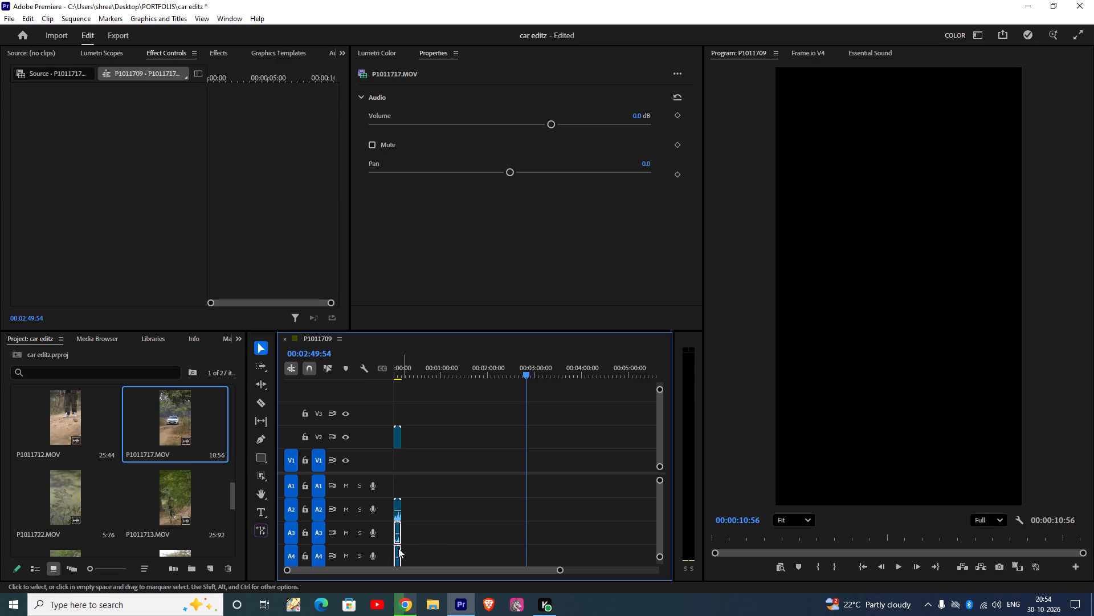
left_click_drag(398, 548, 397, 551)
left_click_drag(391, 472, 405, 526)
left_click_drag(407, 474, 389, 475)
left_click_drag(402, 483, 397, 584)
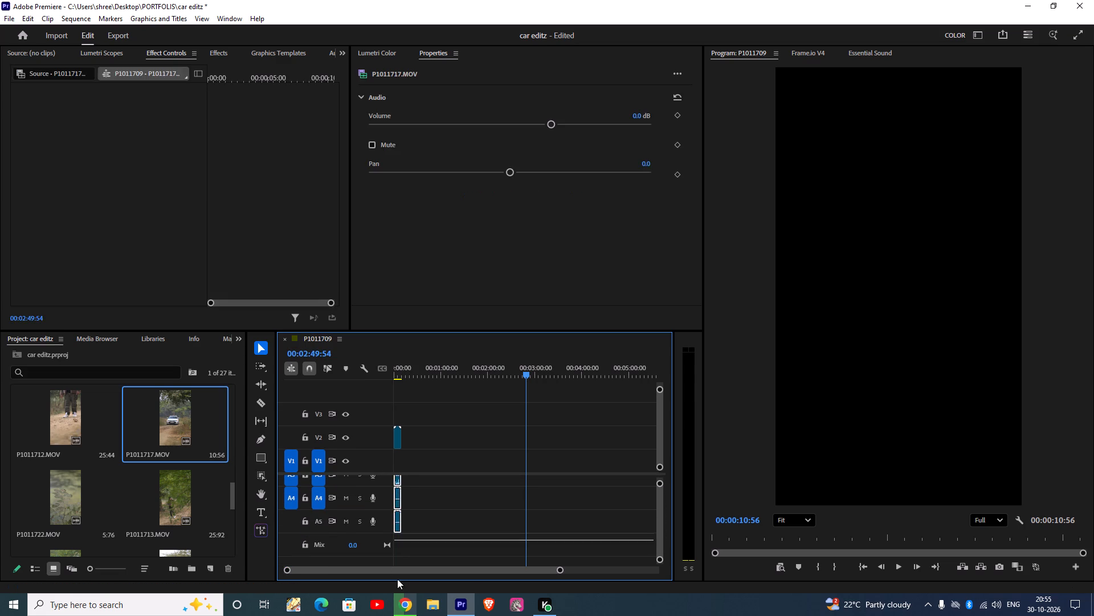
key("Delete")
Scrub the P1011717 clip from the sequence start to 00:00:04:37.
left_click_drag(527, 368, 394, 386)
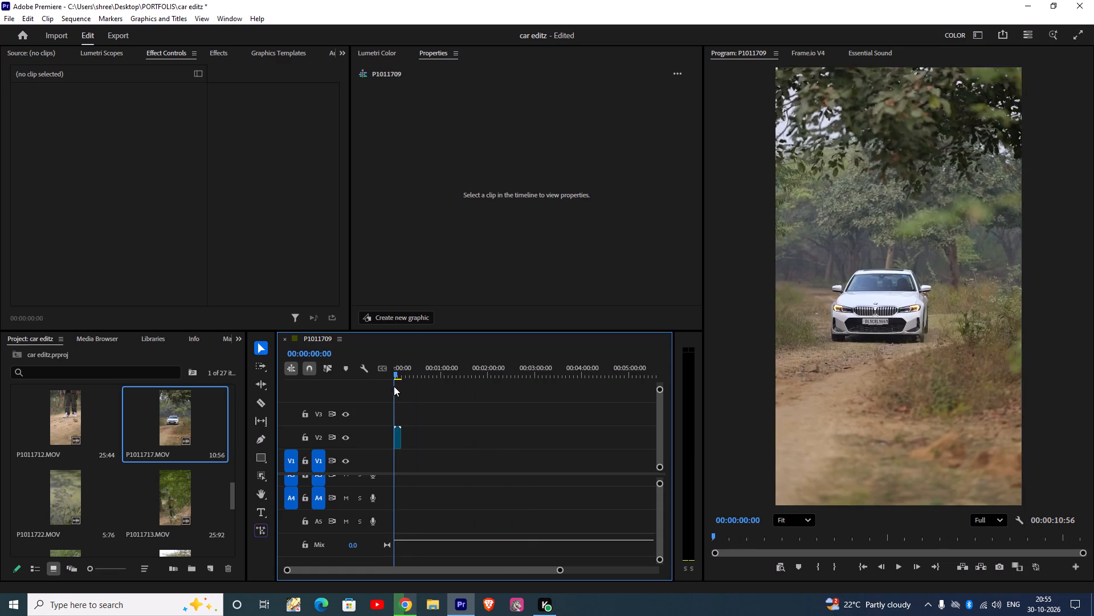
left_click_drag(394, 386, 399, 388)
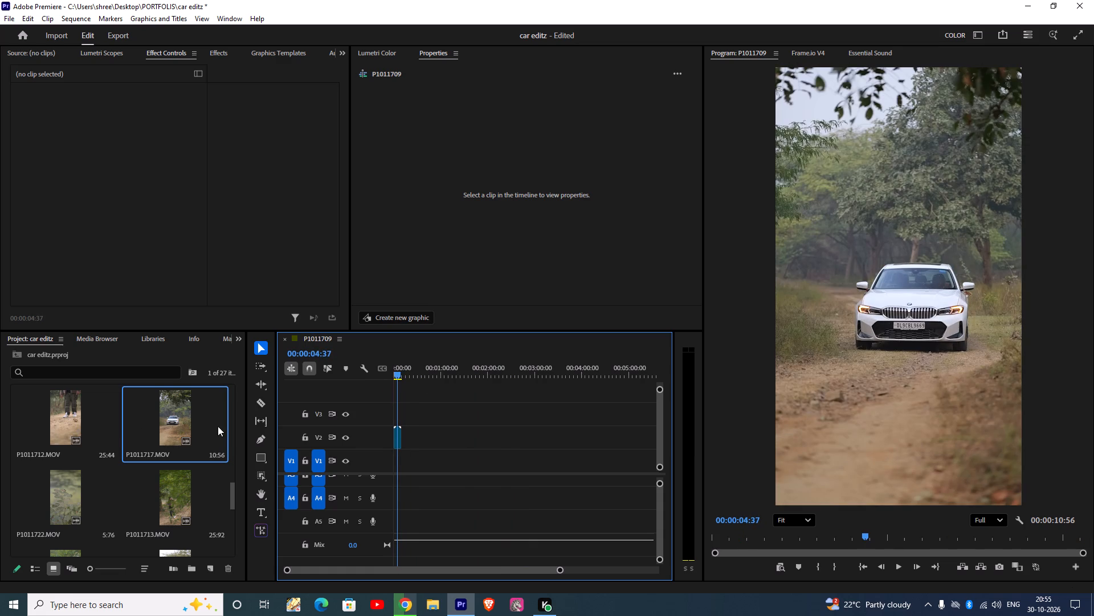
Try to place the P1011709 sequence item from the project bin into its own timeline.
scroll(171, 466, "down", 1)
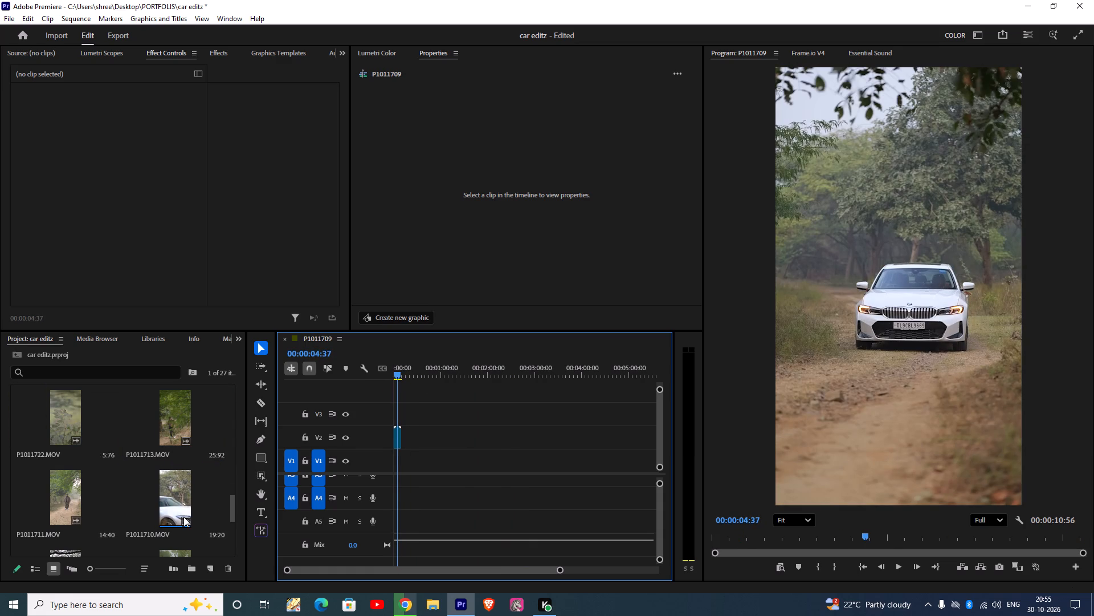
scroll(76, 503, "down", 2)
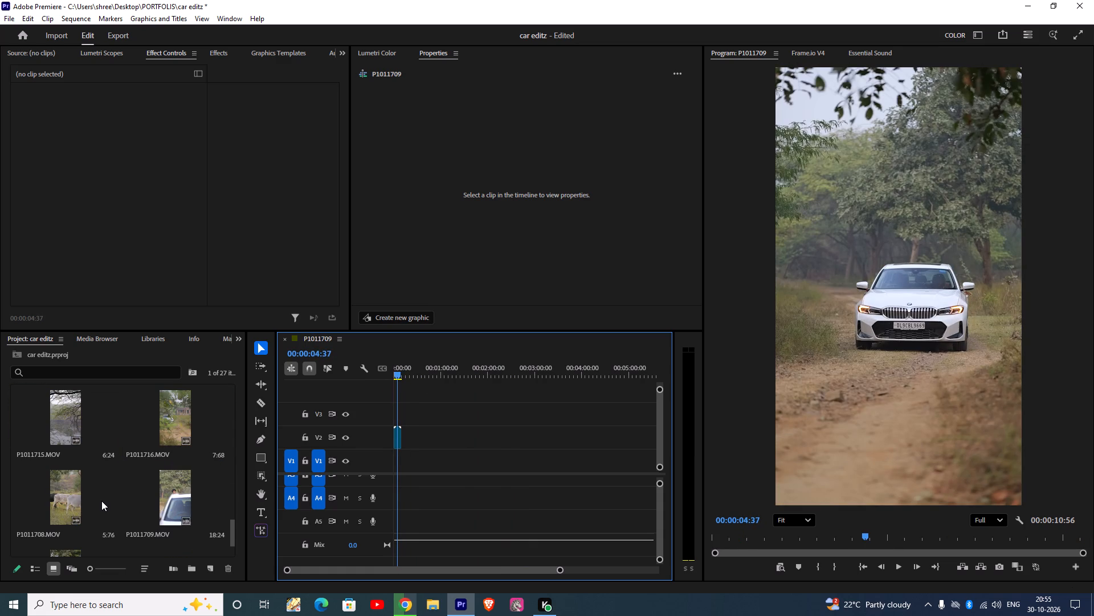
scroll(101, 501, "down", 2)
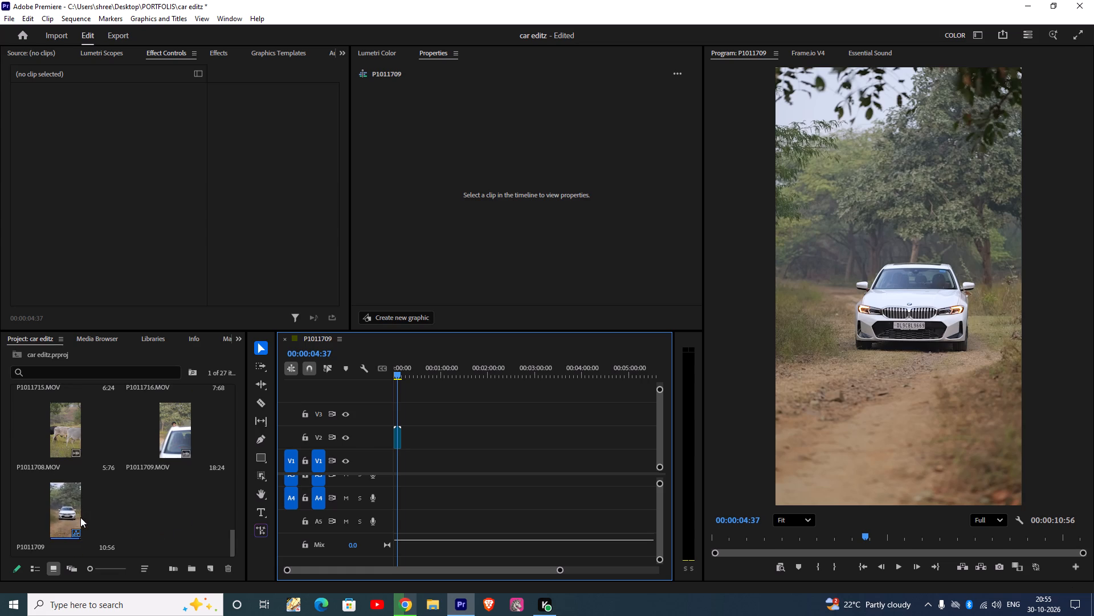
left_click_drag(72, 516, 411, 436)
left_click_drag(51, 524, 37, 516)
Find the P1011718 clip in the project bin and place it on V2 directly after the P1011717 clip.
scroll(201, 479, "up", 2)
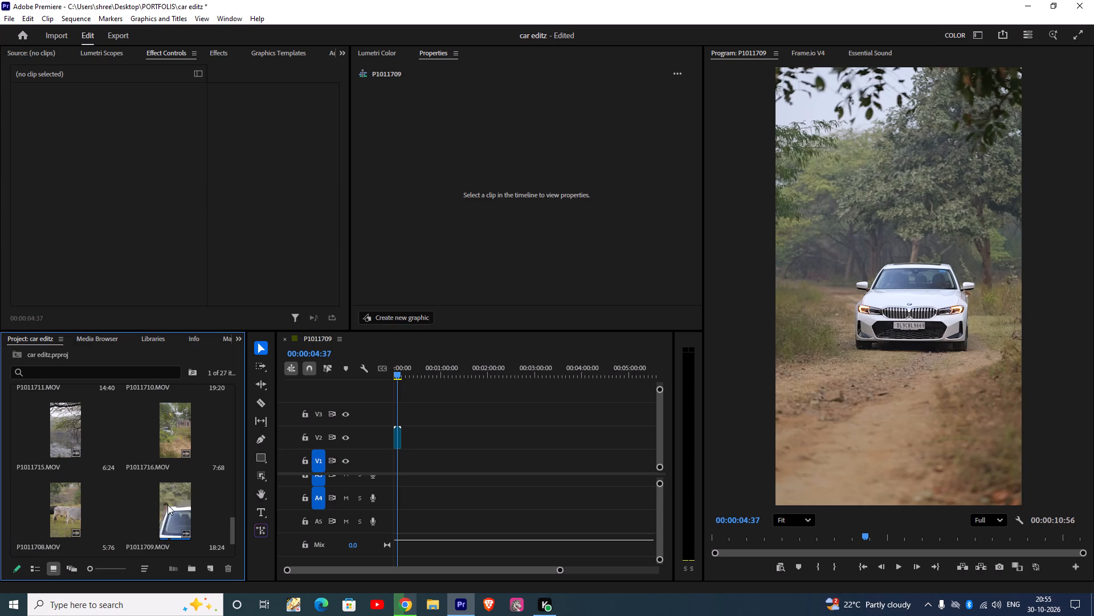
scroll(168, 505, "up", 10)
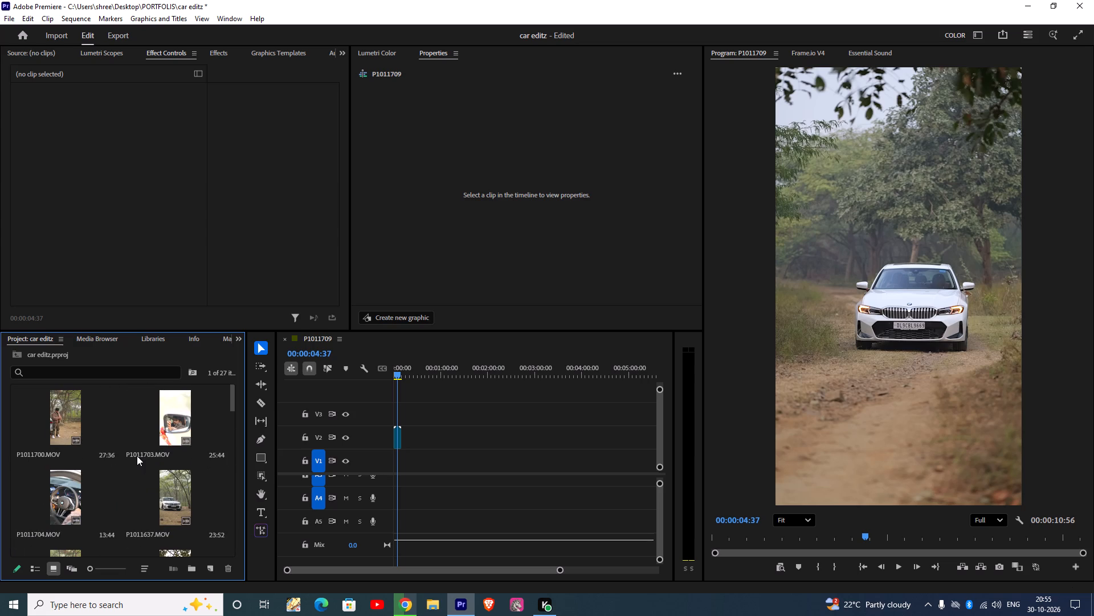
scroll(137, 455, "up", 4)
scroll(178, 502, "down", 1)
scroll(83, 496, "down", 2)
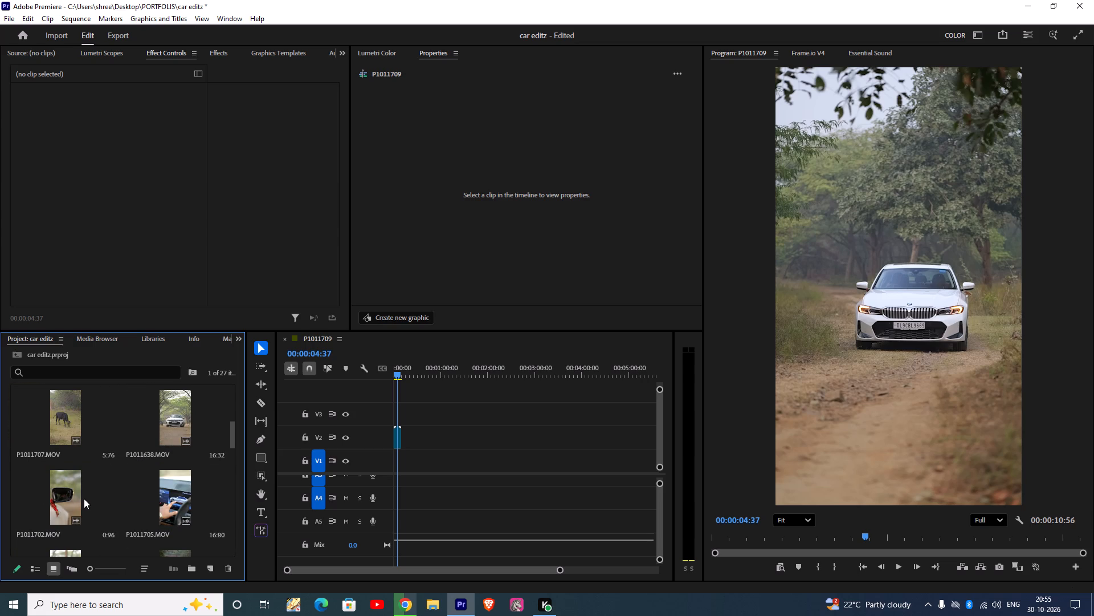
scroll(137, 497, "down", 2)
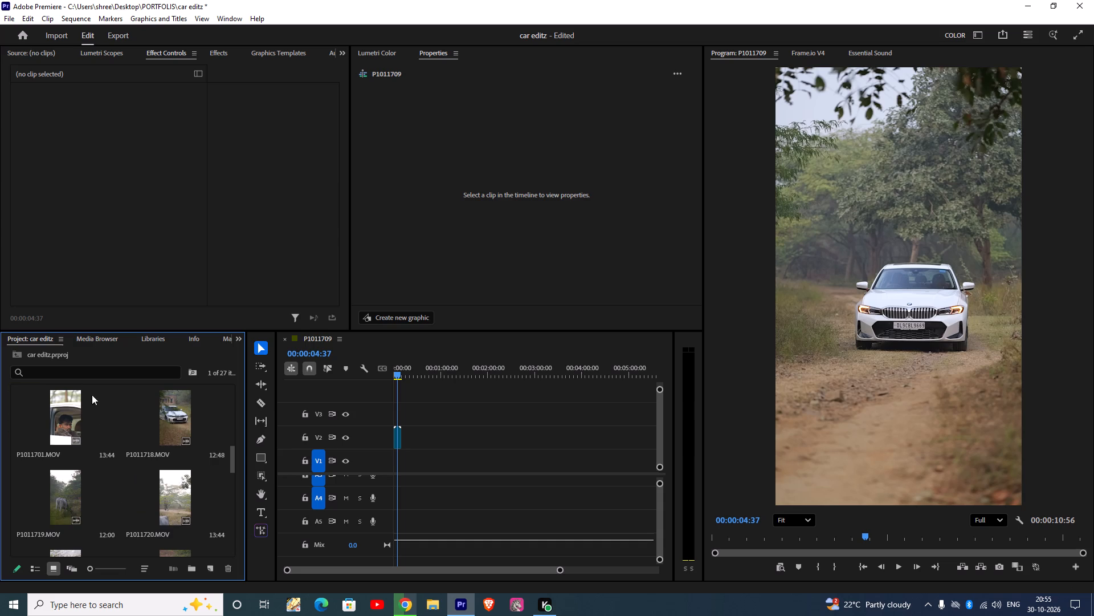
left_click_drag(173, 421, 382, 420)
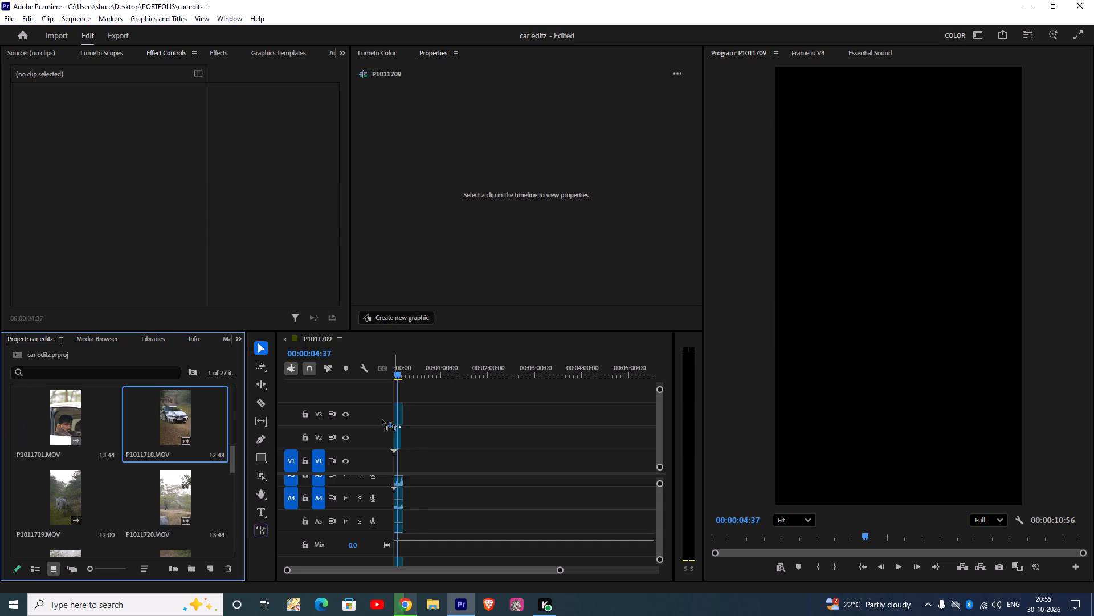
left_click_drag(382, 420, 404, 435)
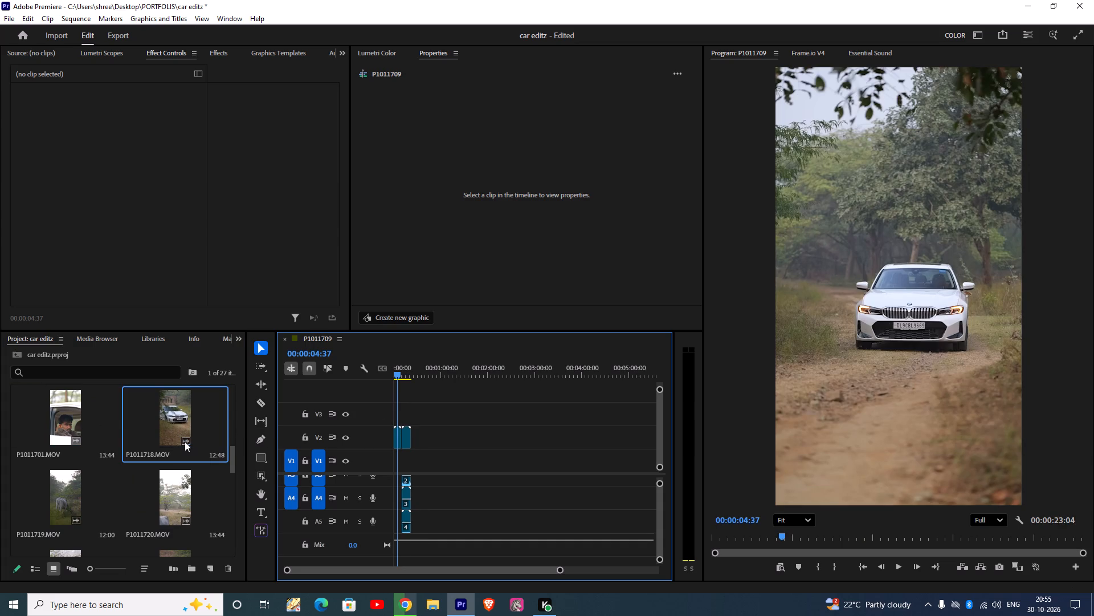
Jump to where the P1011718 clip is used in the sequence from its usage list.
left_click(184, 441)
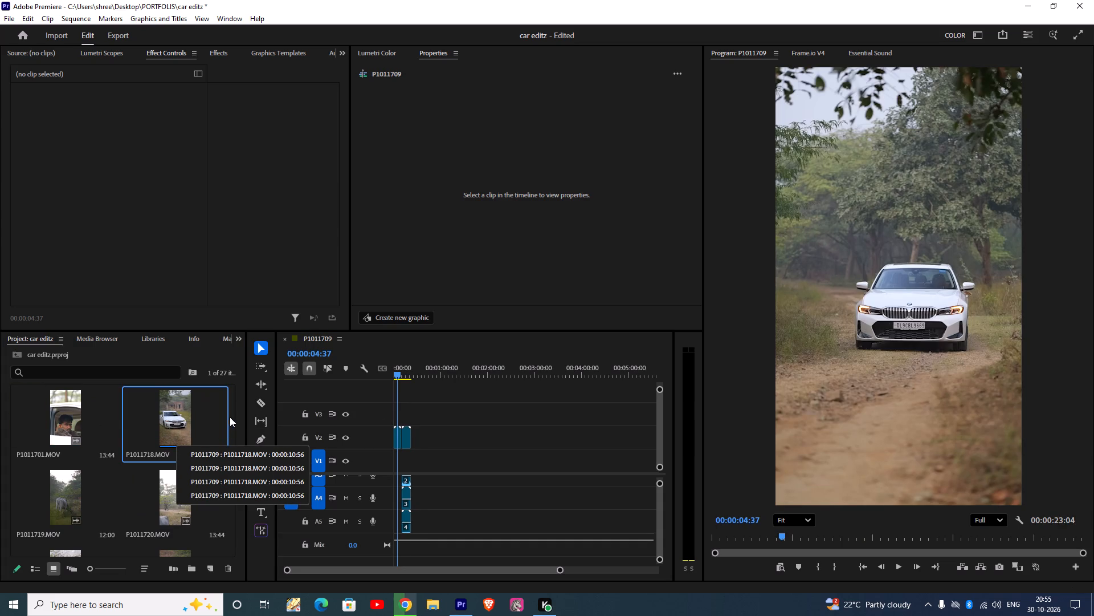
left_click(240, 458)
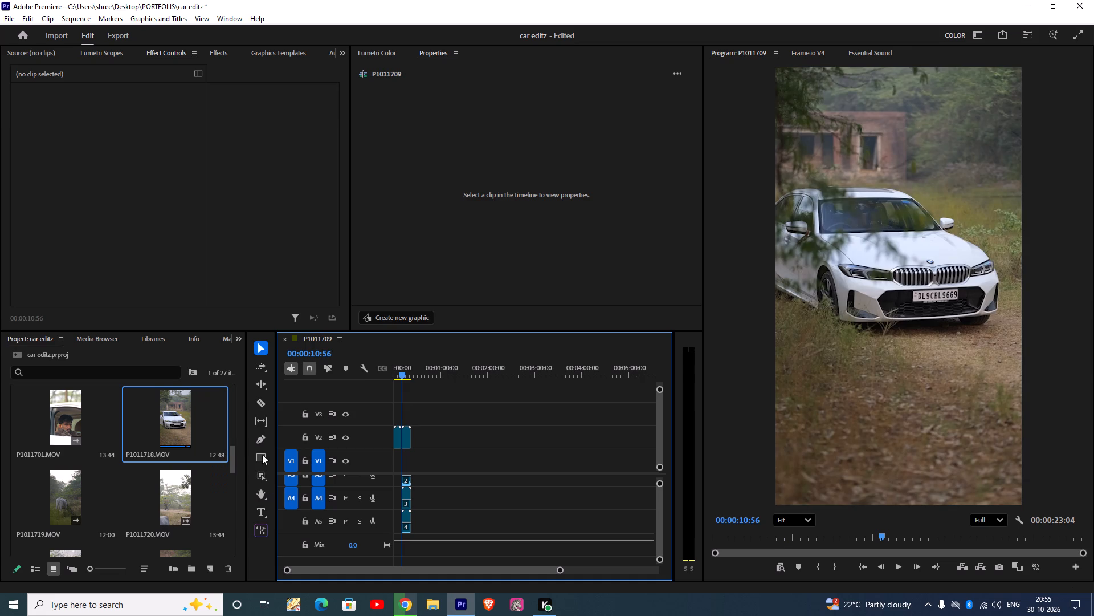
Delete all audio parts of the P1011718 clip from the sequence, keeping its video on V2.
left_click_drag(429, 475, 383, 547)
key("Delete")
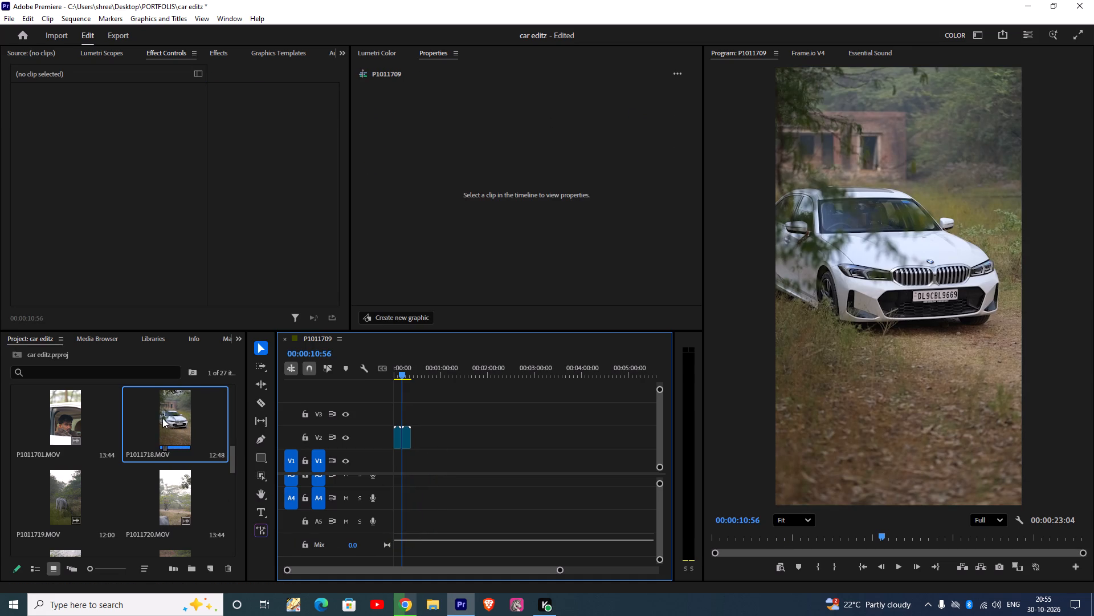
Check where the P1011718 clip is used from its thumbnail in the project bin.
left_click_drag(162, 418, 174, 424)
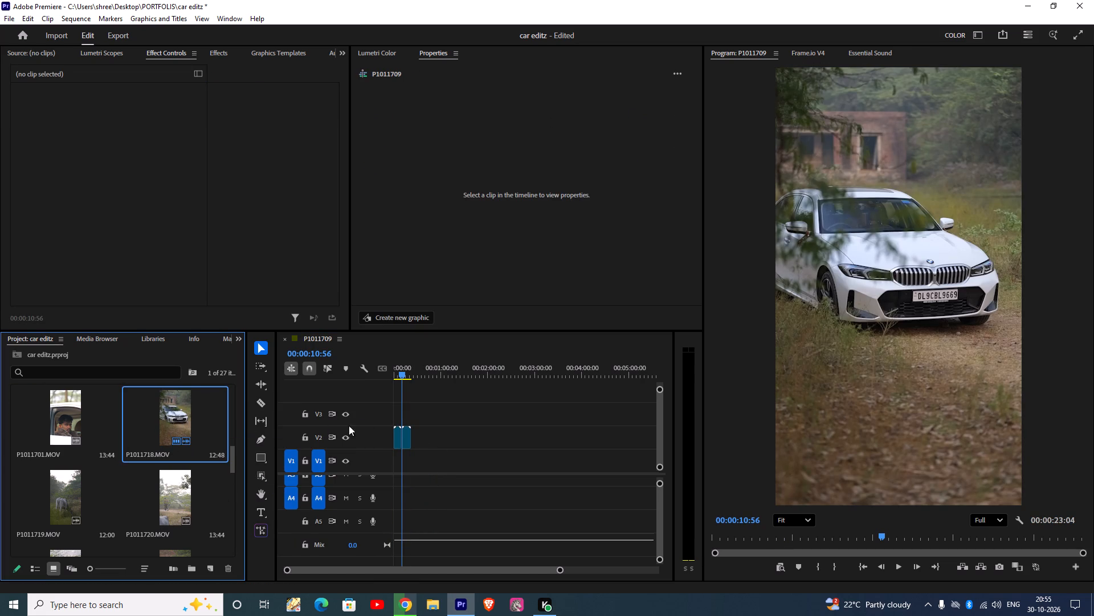
left_click(179, 440)
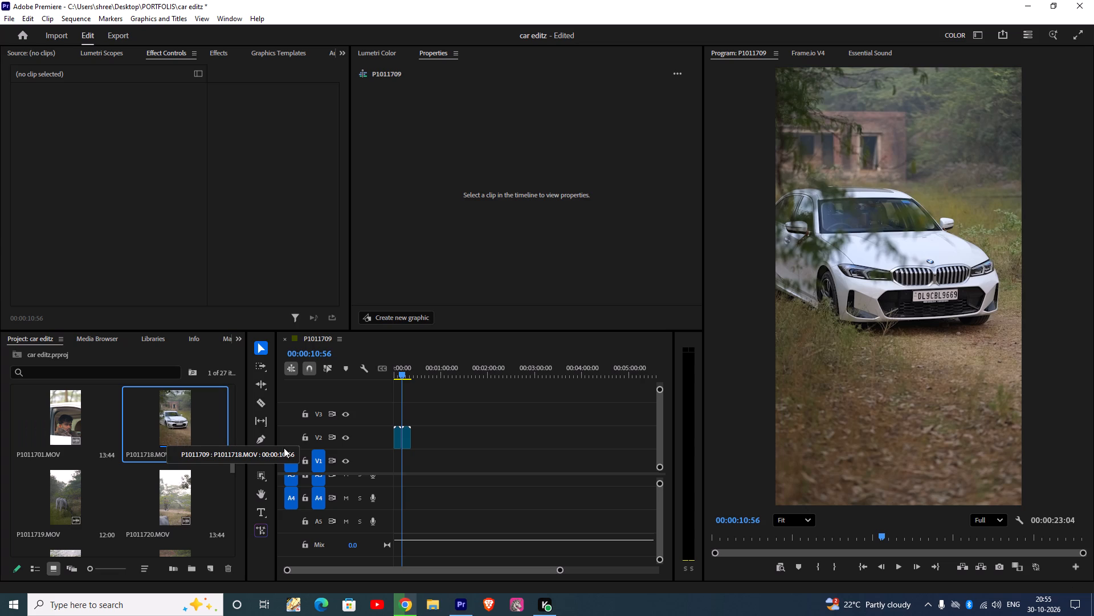
Play the sequence from its start and skip ahead to review the approaching-car shot in the P1011717 clip.
left_click_drag(404, 370, 385, 372)
key("space")
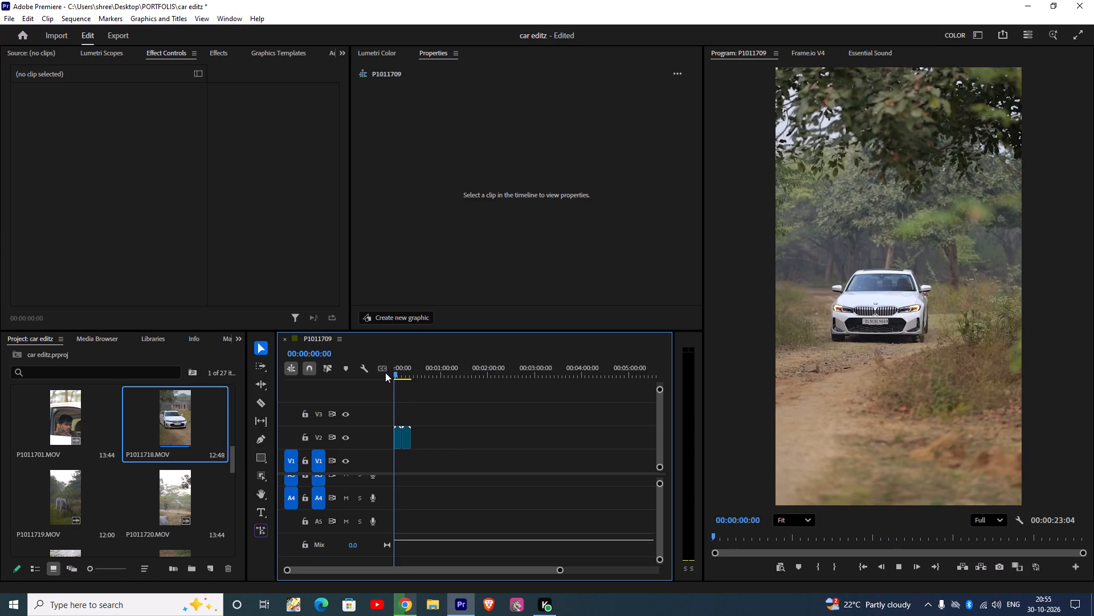
key("space")
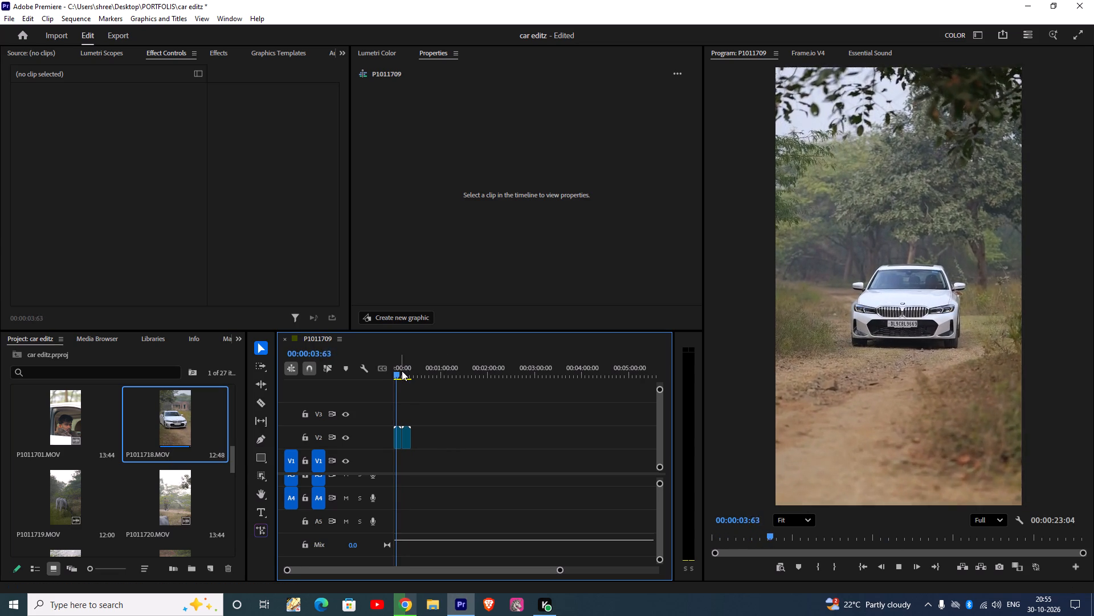
left_click(399, 371)
key("space")
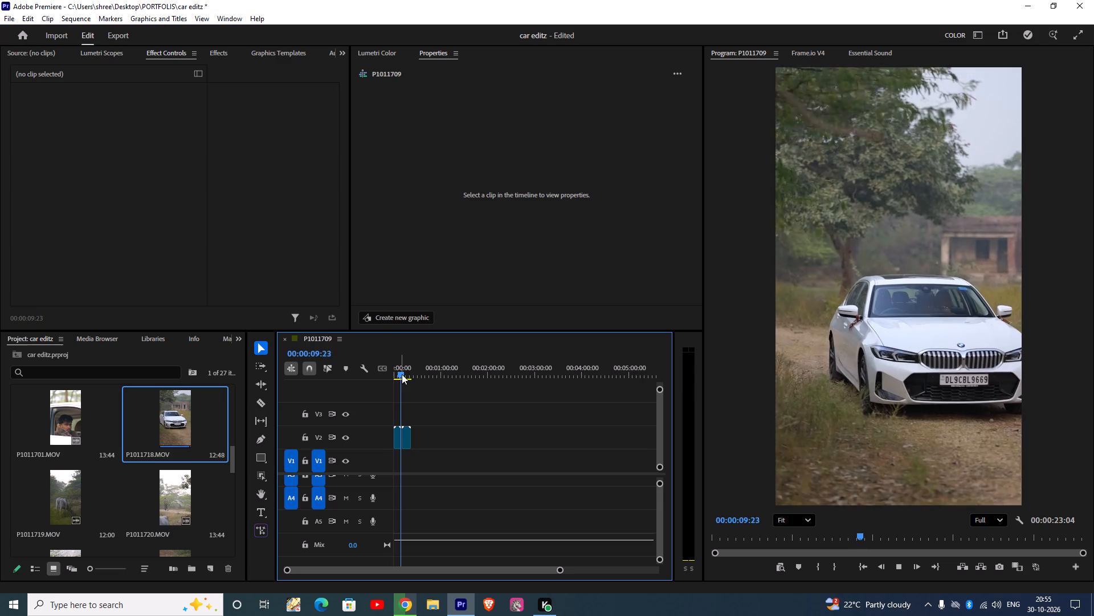
key("space")
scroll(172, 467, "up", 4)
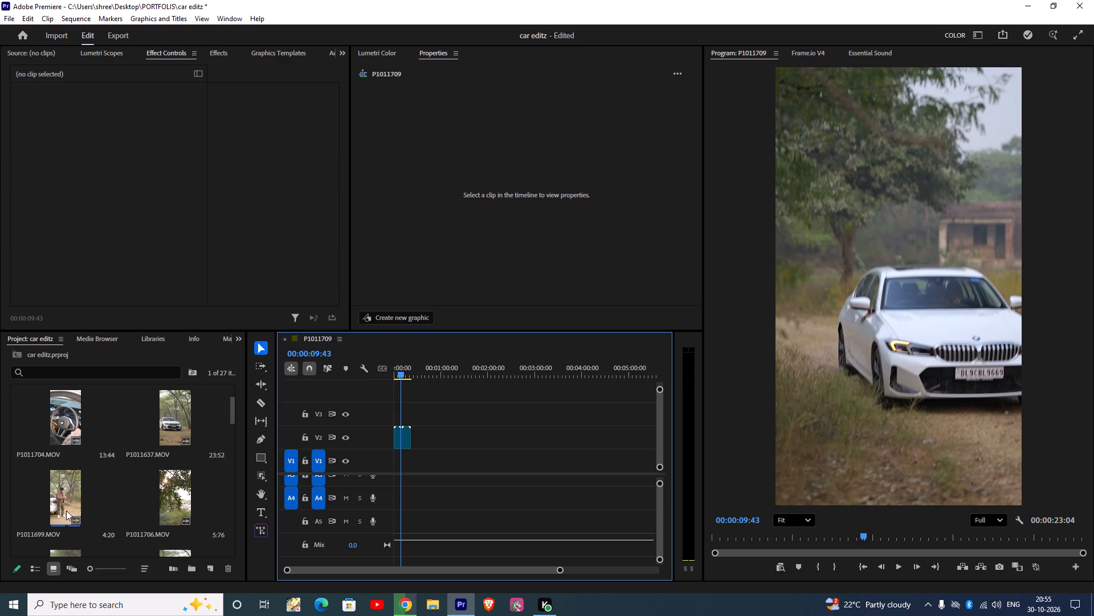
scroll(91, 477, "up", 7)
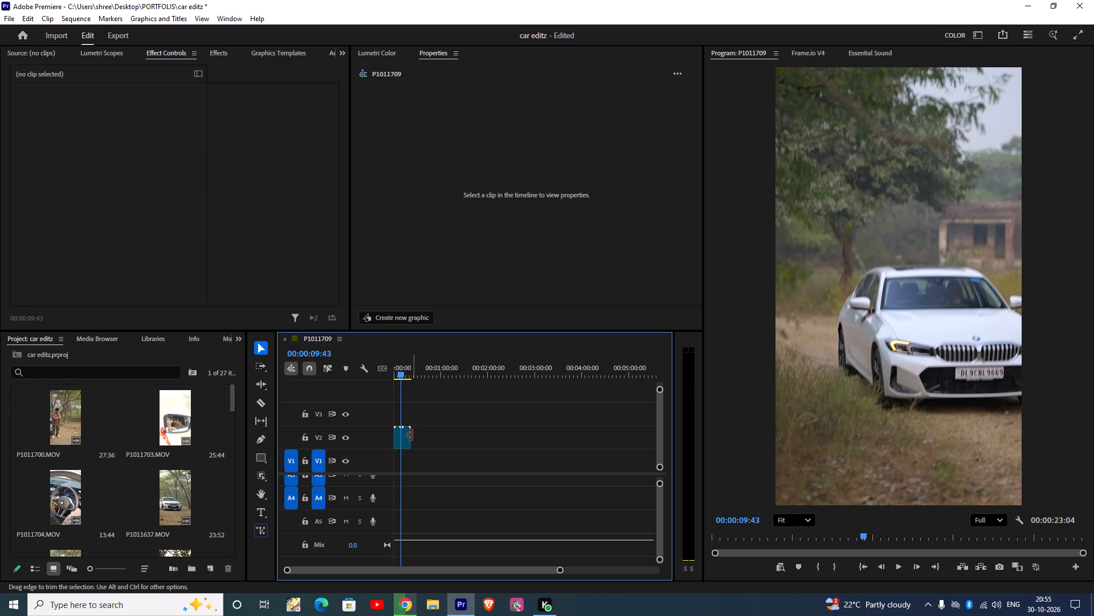
Select the first P1011717 clip on V2 and display Lumetri Scopes for its frame at 00:00:05:09.
left_click_drag(402, 372, 397, 372)
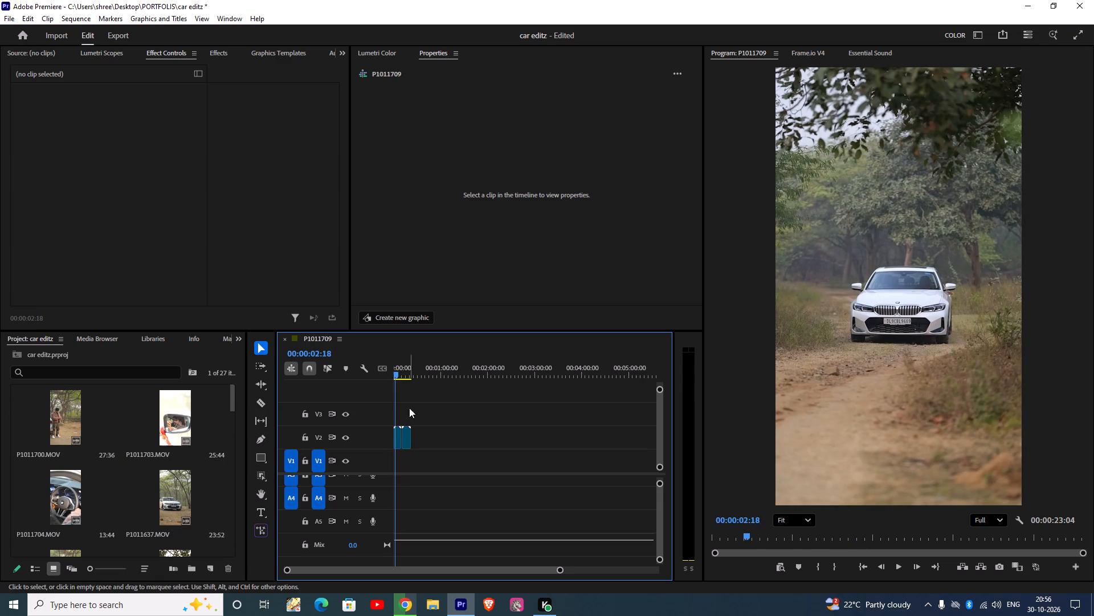
left_click(398, 436)
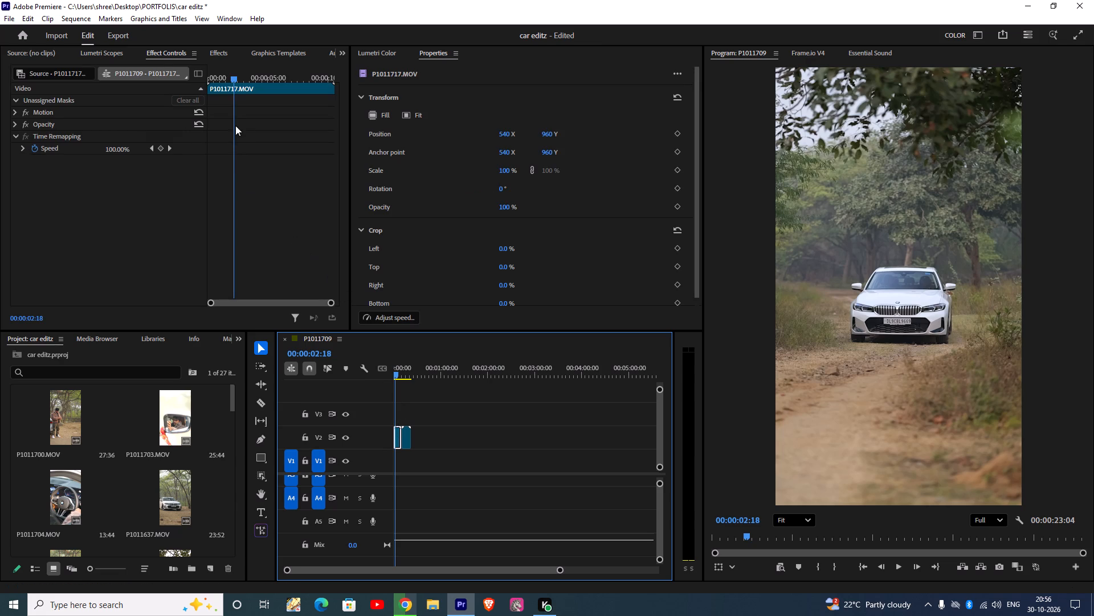
left_click(343, 52)
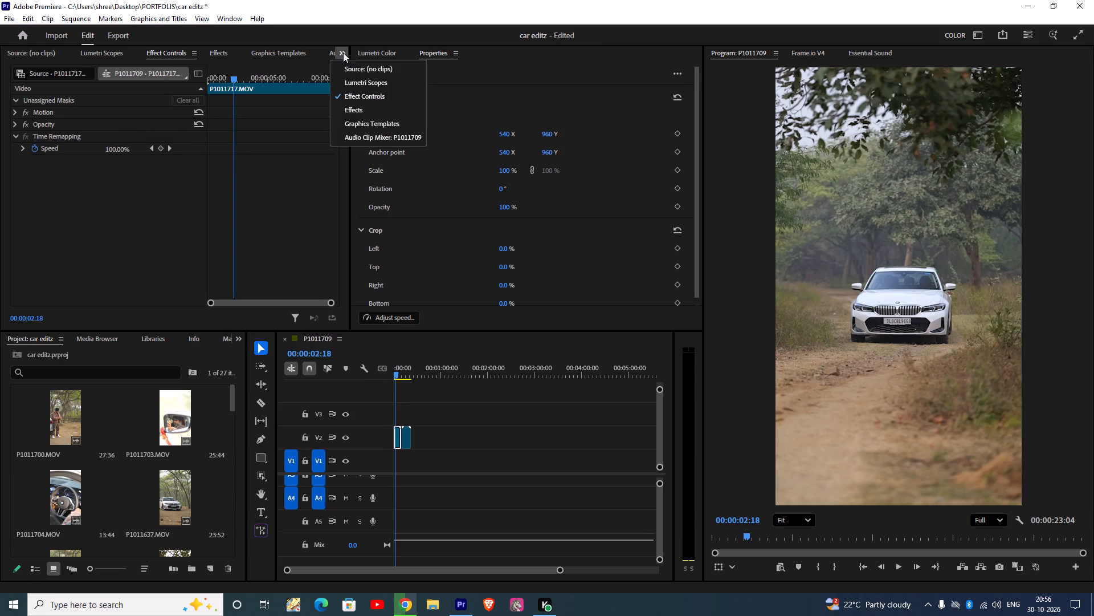
left_click(342, 48)
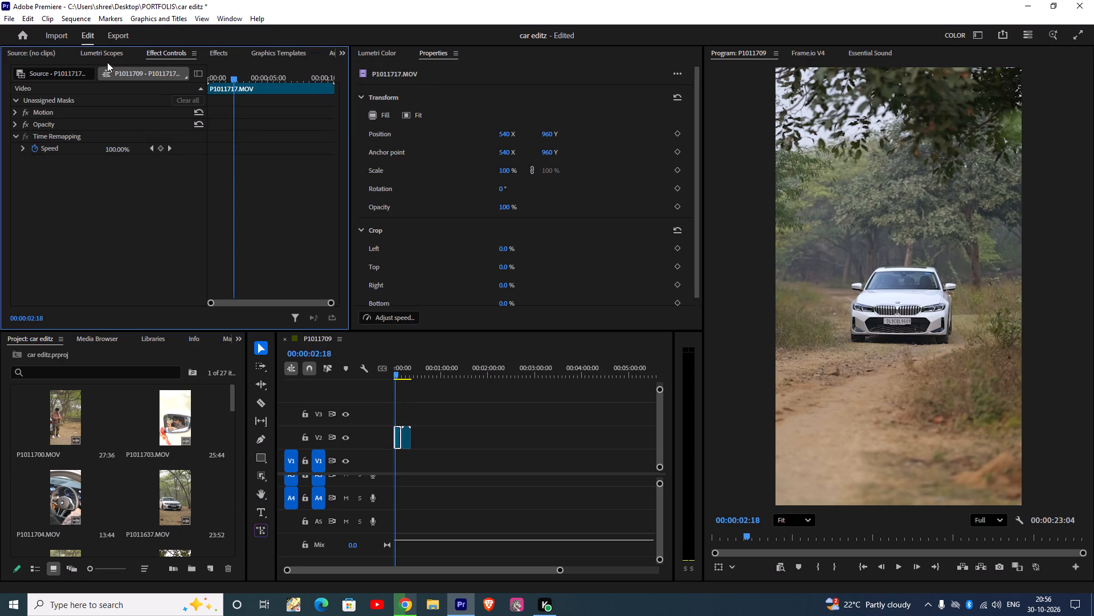
left_click(111, 54)
left_click(91, 57)
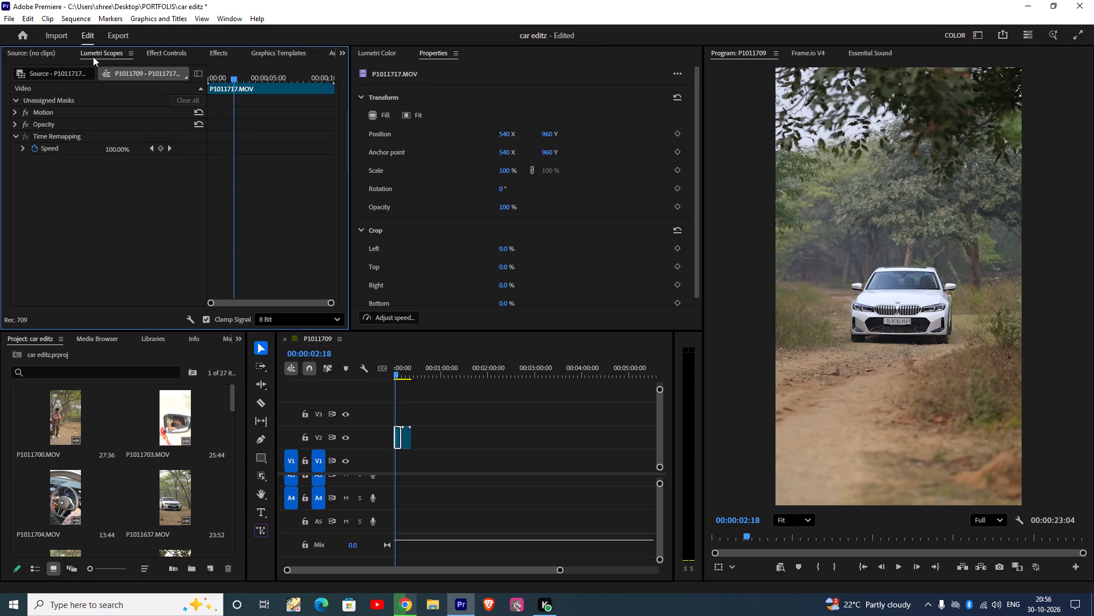
left_click(28, 48)
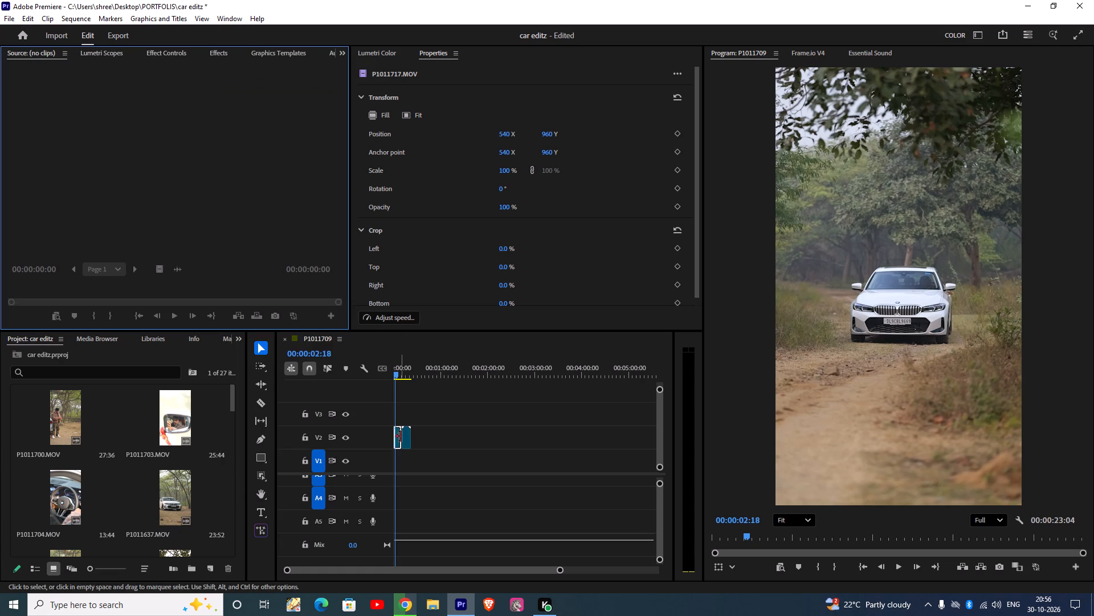
left_click(395, 376)
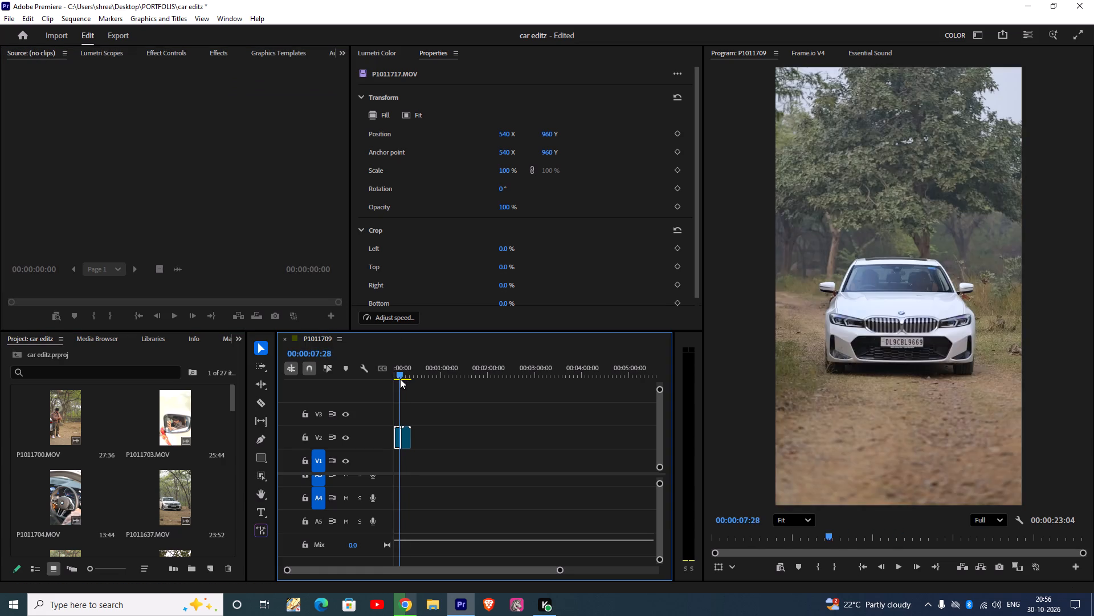
left_click(97, 51)
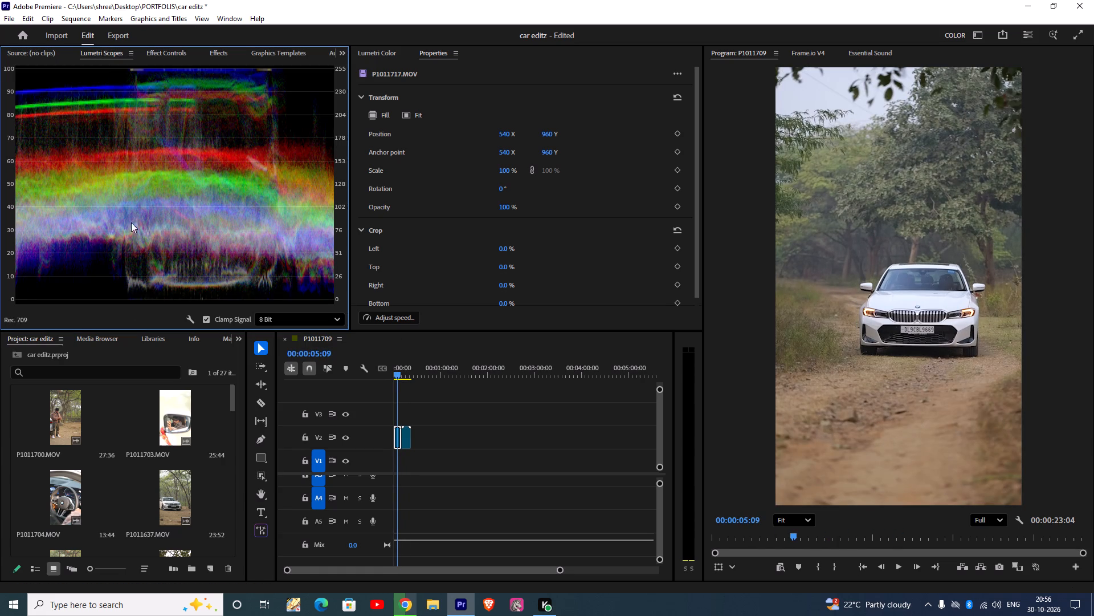
scroll(137, 235, "down", 1)
scroll(187, 278, "up", 3)
Set Lumetri Scopes to show only the RGB Parade, with the RGB Waveform turned off.
right_click(92, 144)
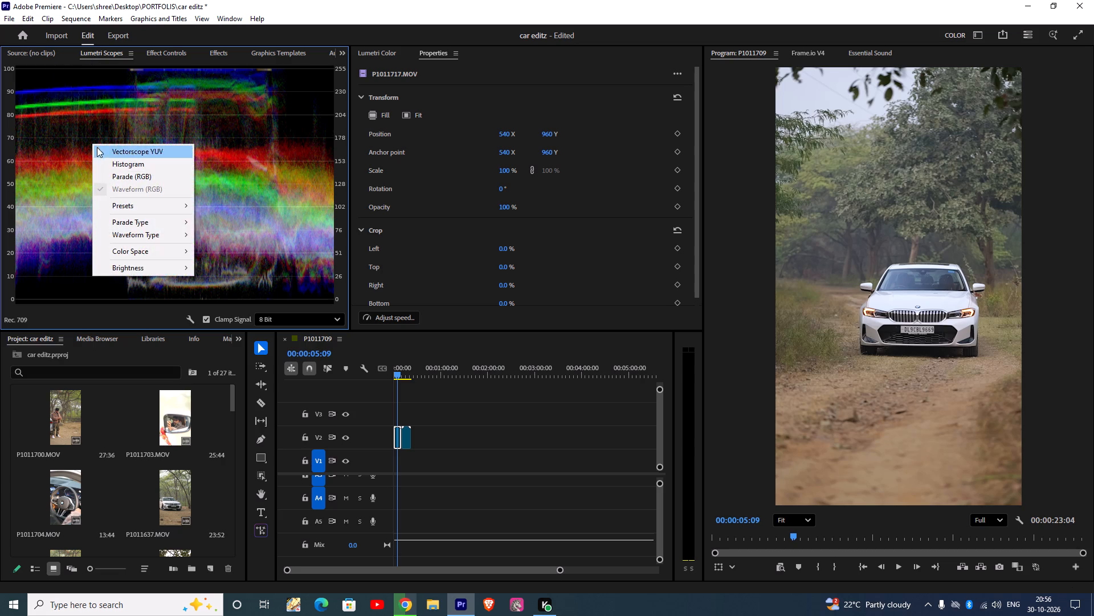
left_click(135, 181)
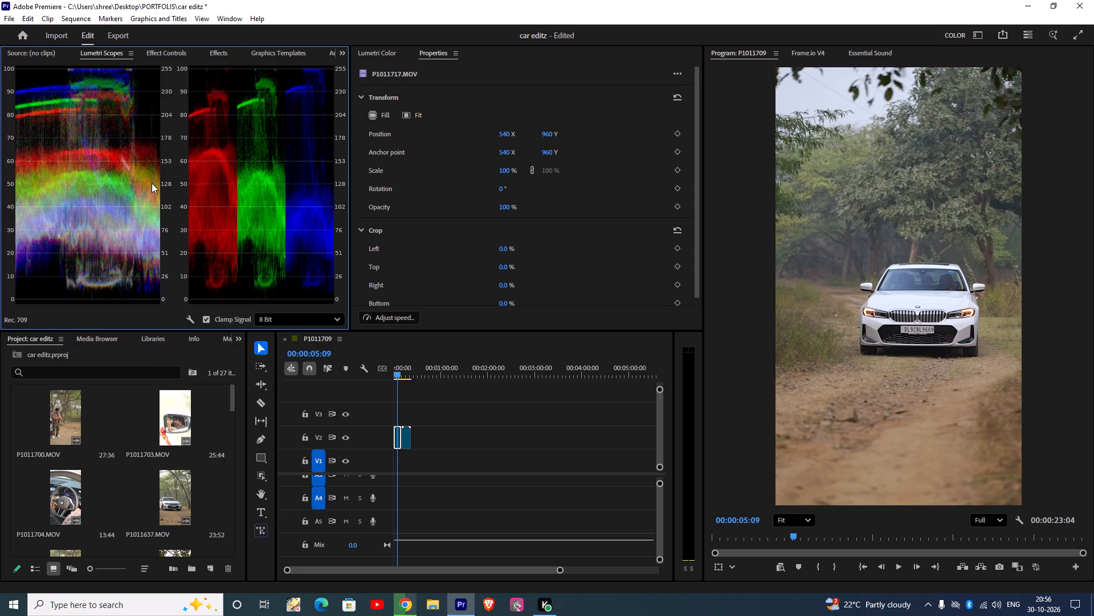
left_click_drag(175, 180, 165, 180)
right_click(115, 165)
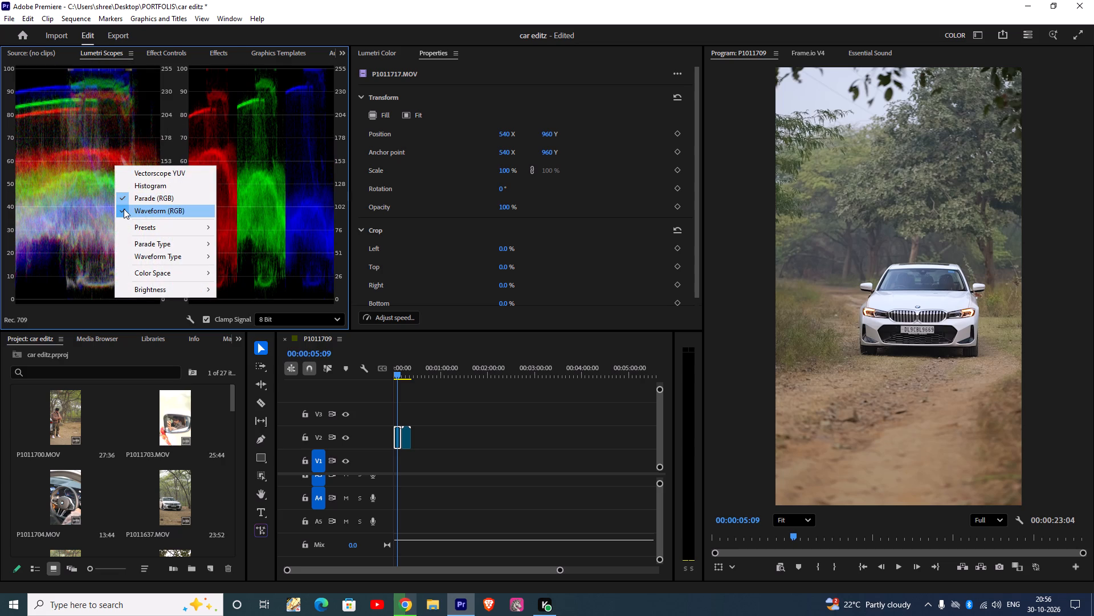
left_click(124, 209)
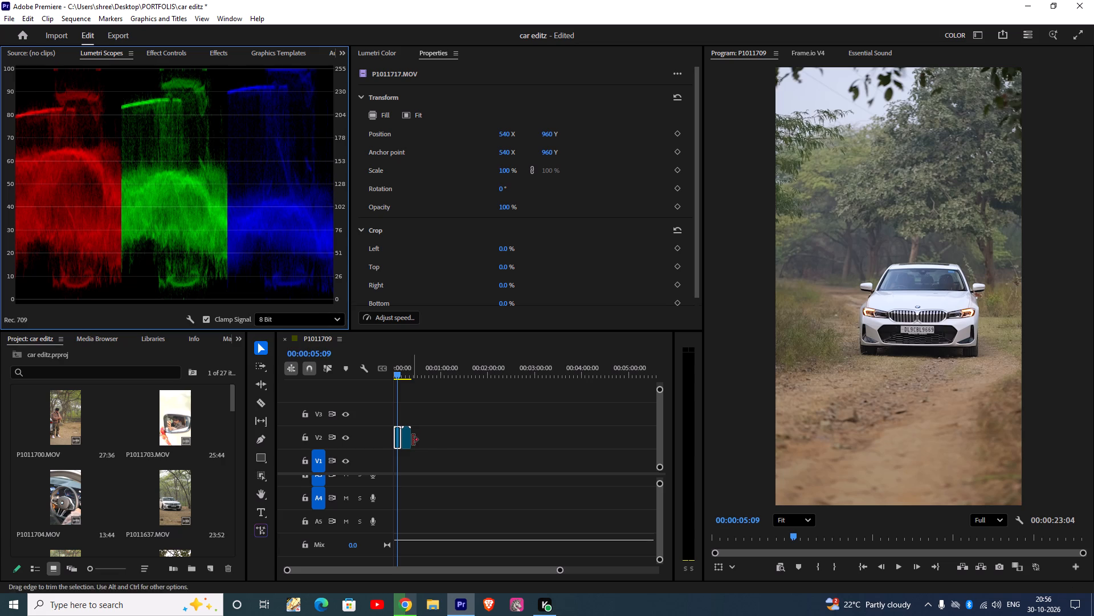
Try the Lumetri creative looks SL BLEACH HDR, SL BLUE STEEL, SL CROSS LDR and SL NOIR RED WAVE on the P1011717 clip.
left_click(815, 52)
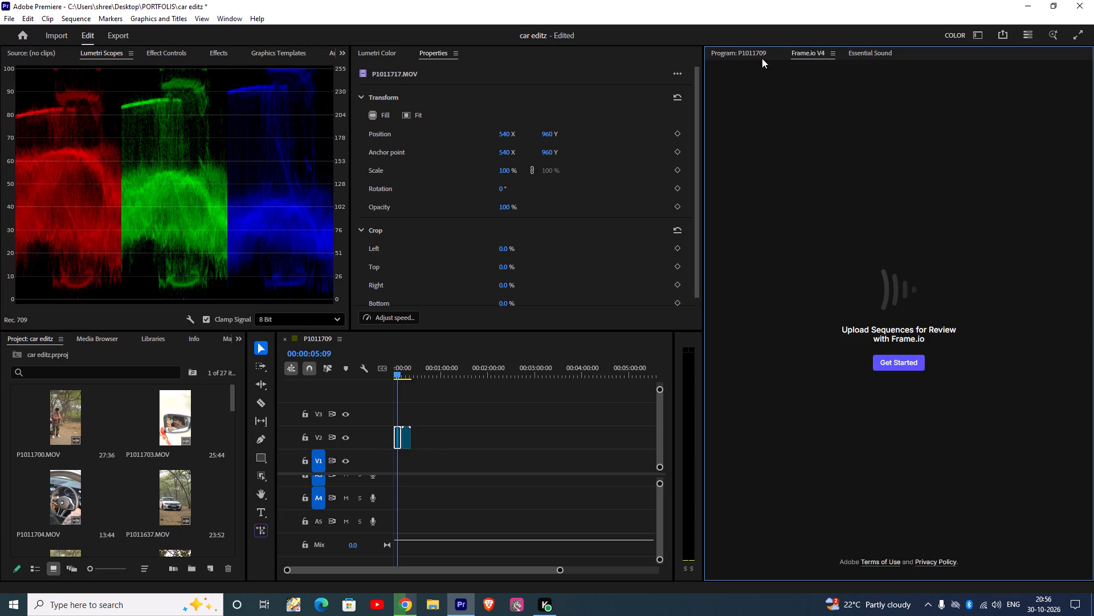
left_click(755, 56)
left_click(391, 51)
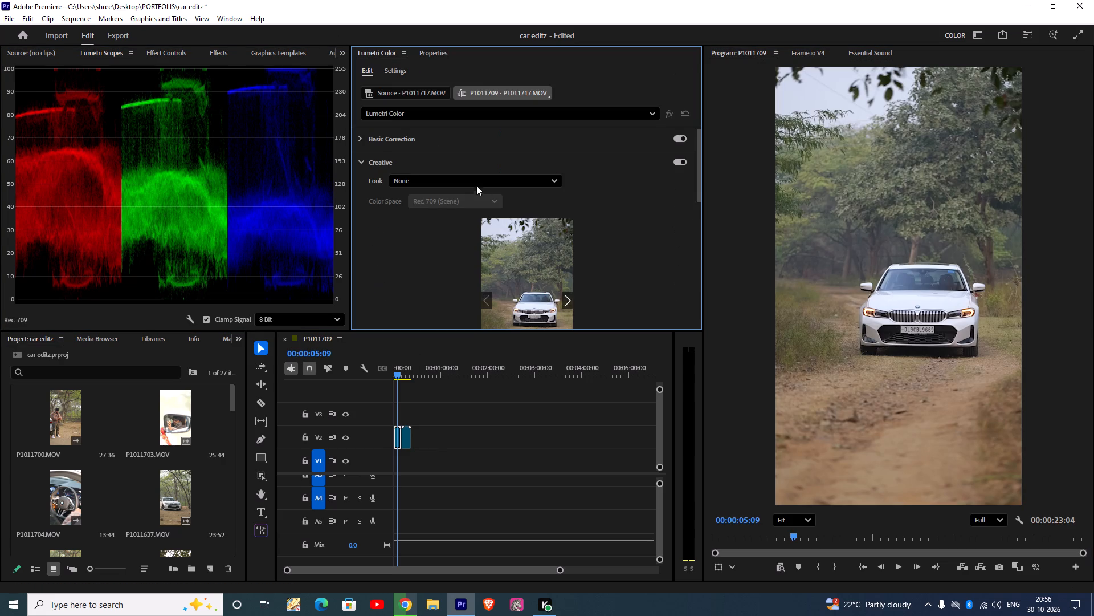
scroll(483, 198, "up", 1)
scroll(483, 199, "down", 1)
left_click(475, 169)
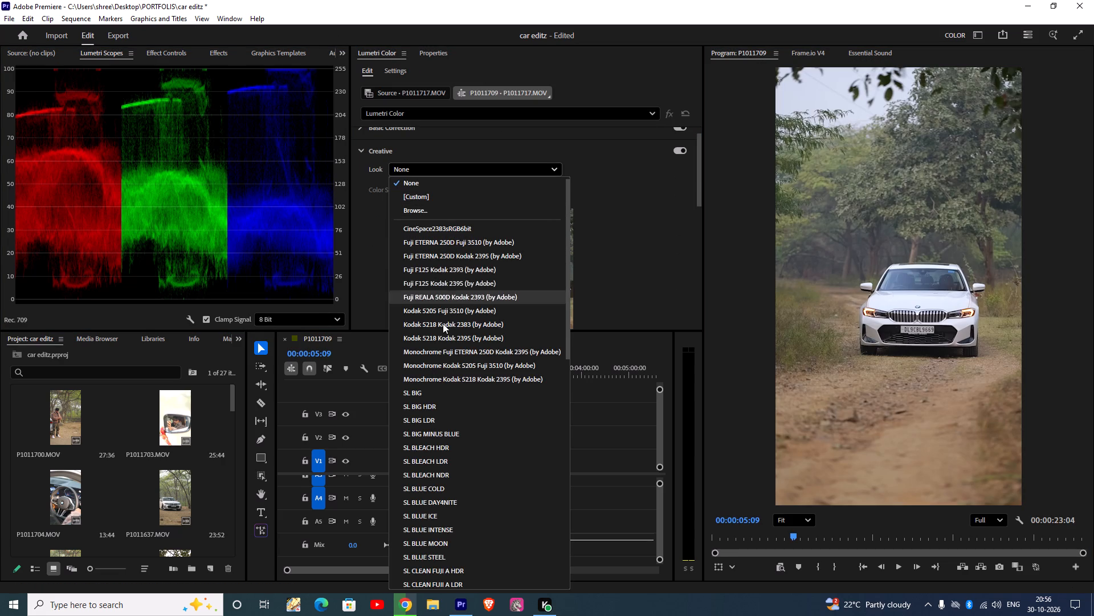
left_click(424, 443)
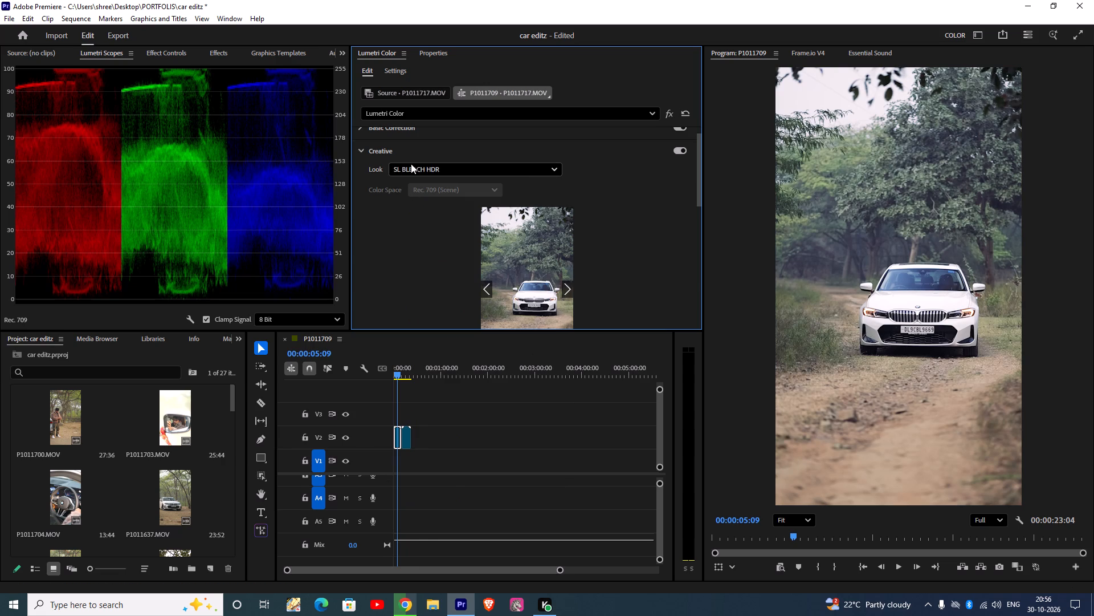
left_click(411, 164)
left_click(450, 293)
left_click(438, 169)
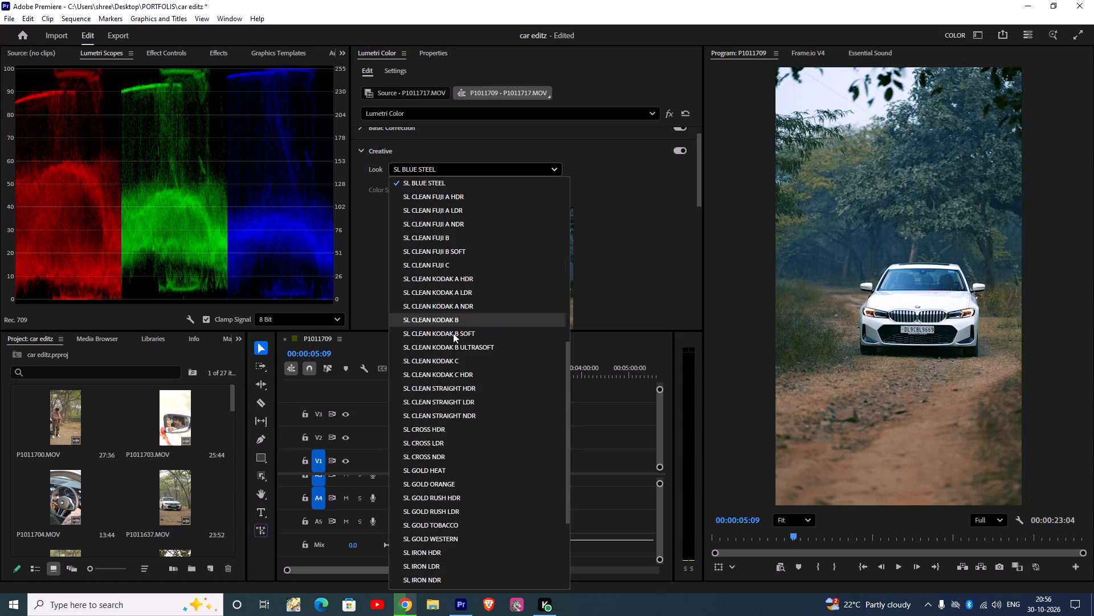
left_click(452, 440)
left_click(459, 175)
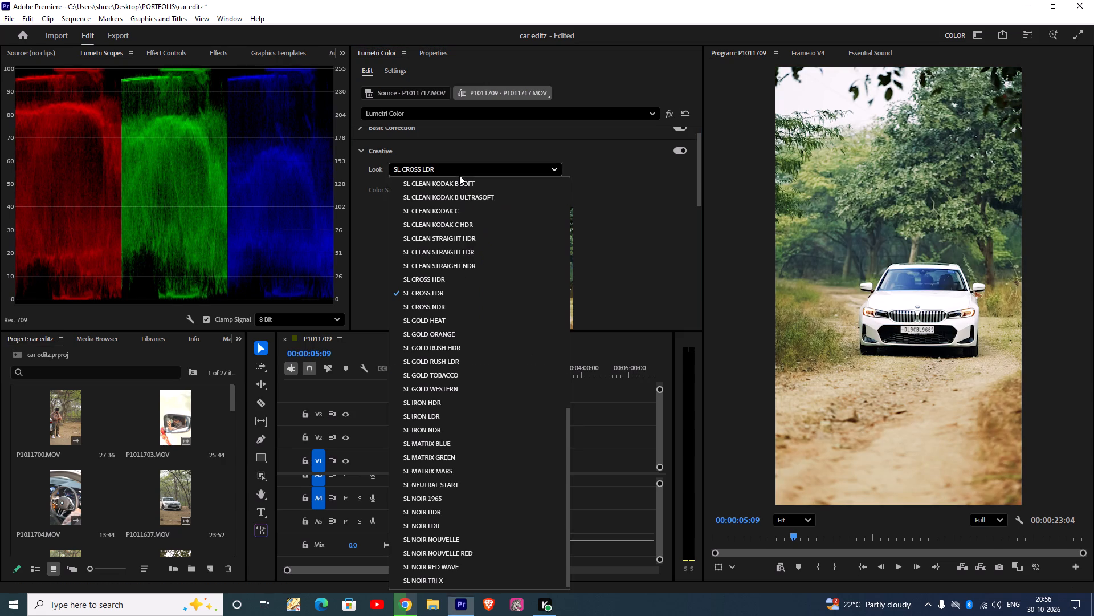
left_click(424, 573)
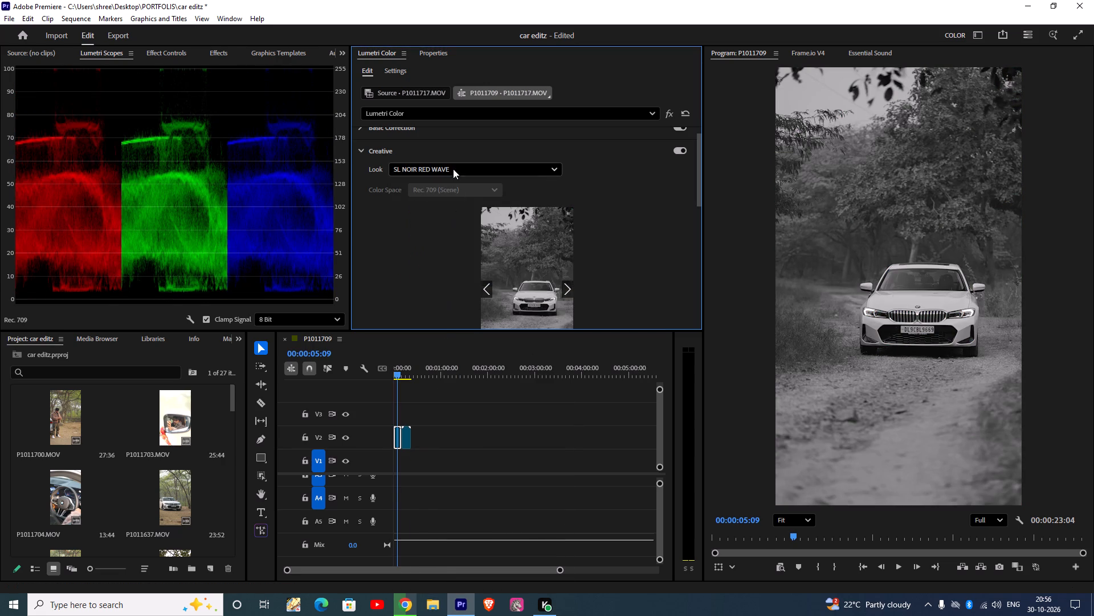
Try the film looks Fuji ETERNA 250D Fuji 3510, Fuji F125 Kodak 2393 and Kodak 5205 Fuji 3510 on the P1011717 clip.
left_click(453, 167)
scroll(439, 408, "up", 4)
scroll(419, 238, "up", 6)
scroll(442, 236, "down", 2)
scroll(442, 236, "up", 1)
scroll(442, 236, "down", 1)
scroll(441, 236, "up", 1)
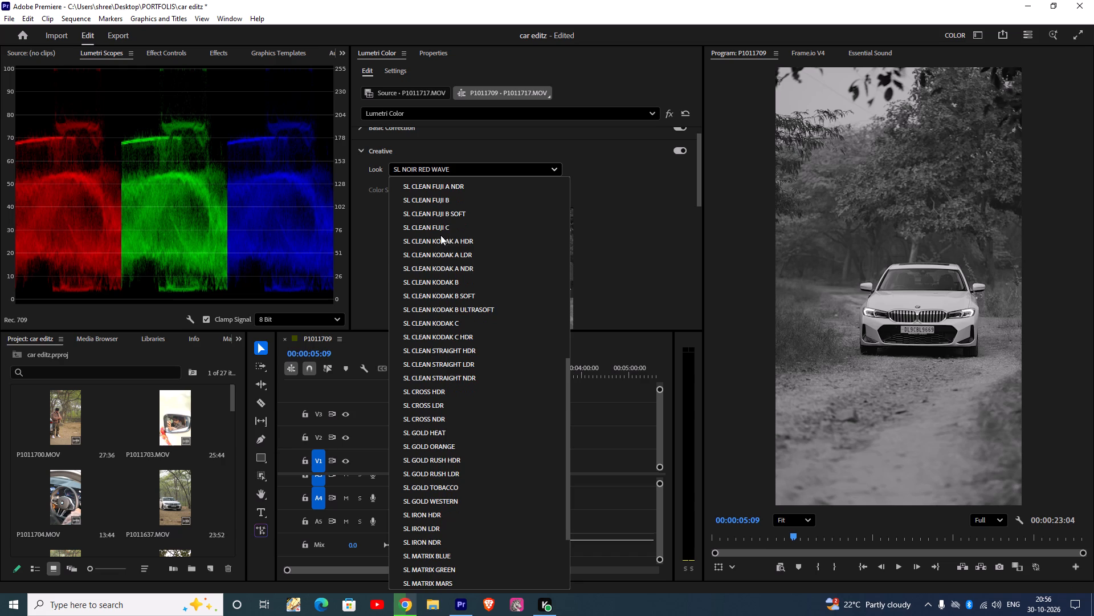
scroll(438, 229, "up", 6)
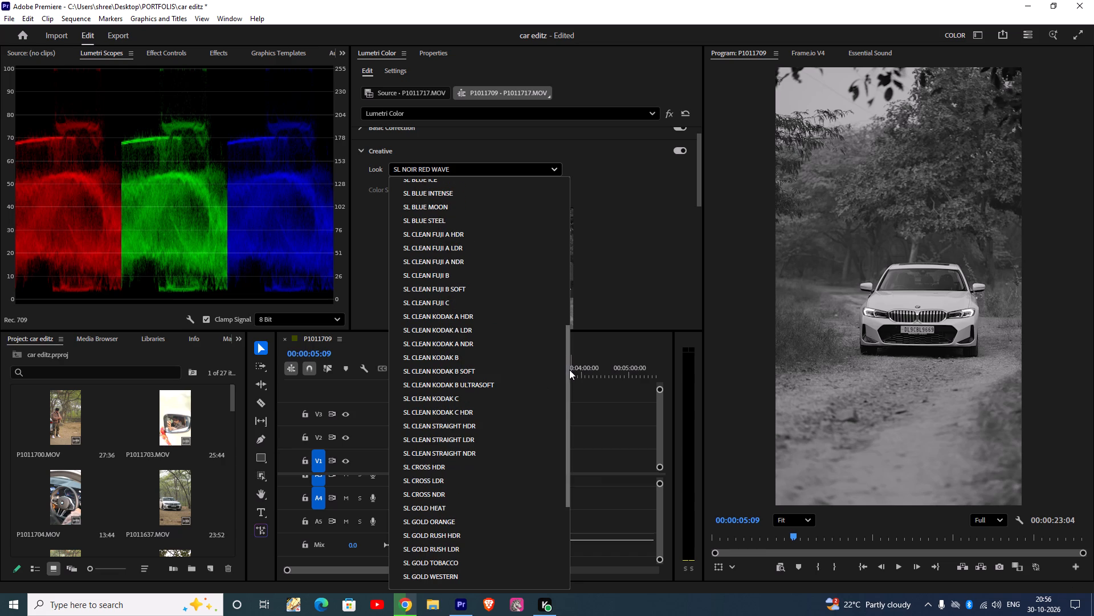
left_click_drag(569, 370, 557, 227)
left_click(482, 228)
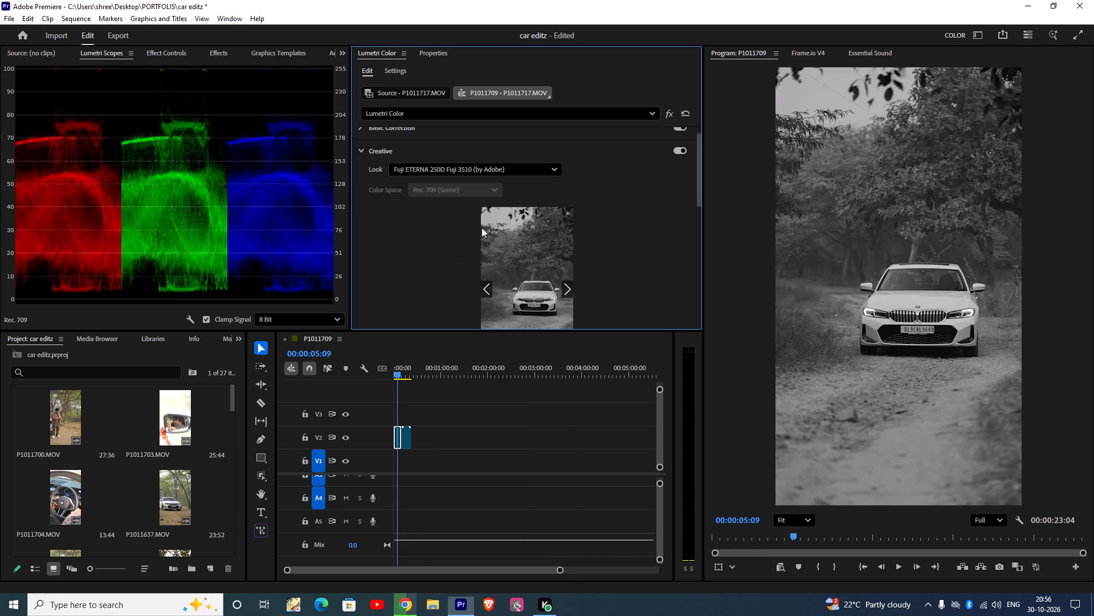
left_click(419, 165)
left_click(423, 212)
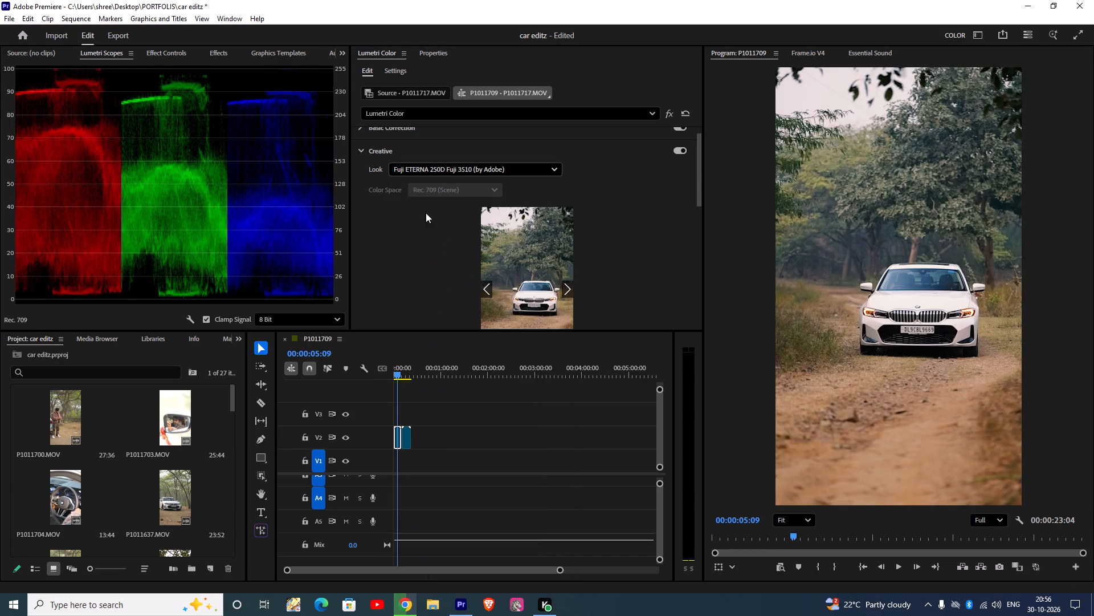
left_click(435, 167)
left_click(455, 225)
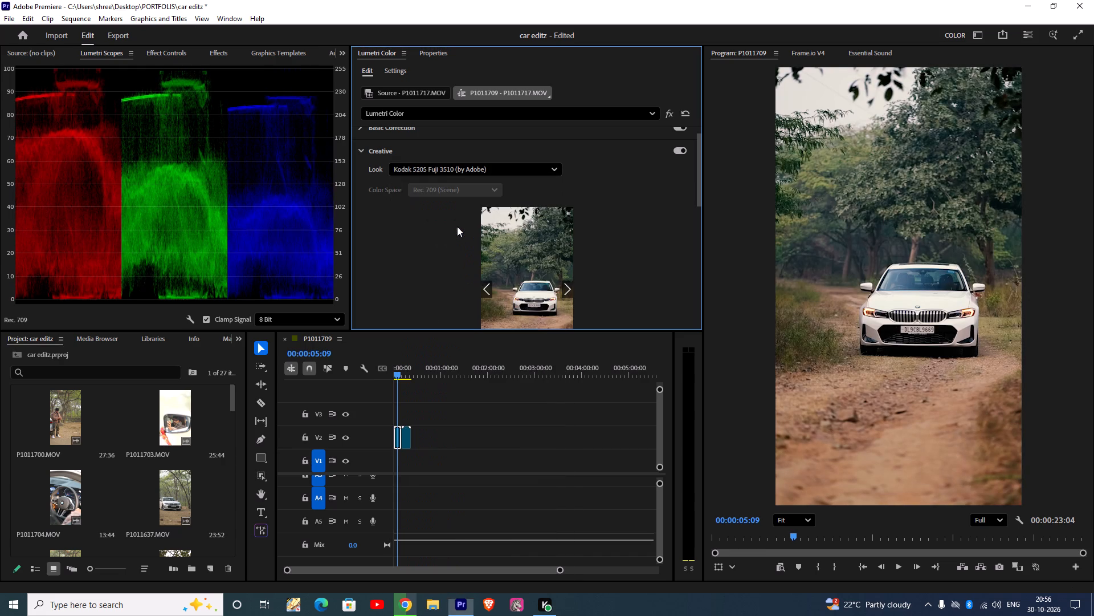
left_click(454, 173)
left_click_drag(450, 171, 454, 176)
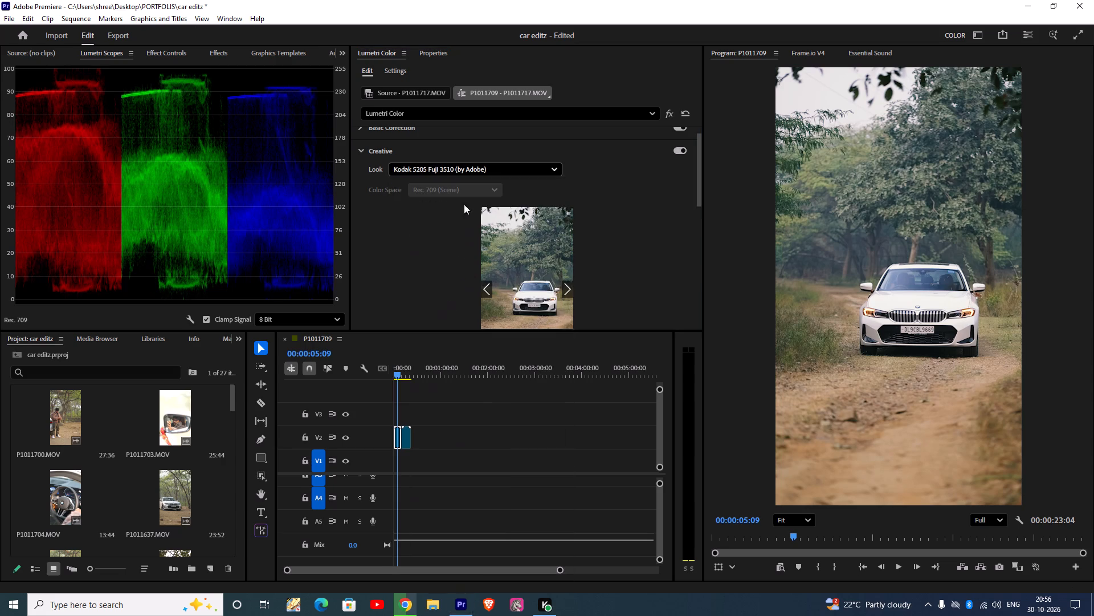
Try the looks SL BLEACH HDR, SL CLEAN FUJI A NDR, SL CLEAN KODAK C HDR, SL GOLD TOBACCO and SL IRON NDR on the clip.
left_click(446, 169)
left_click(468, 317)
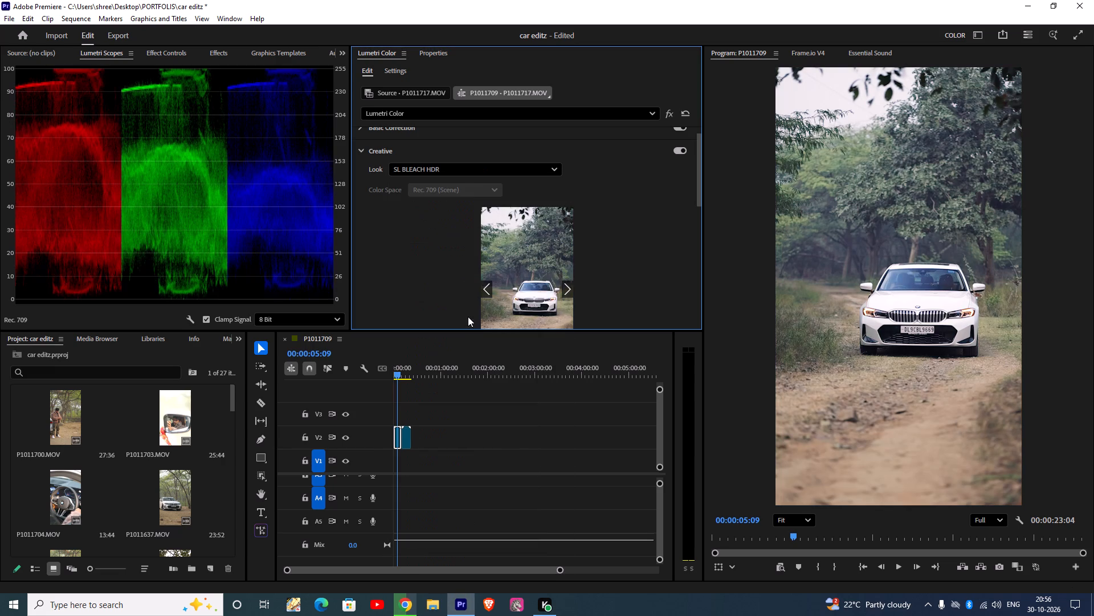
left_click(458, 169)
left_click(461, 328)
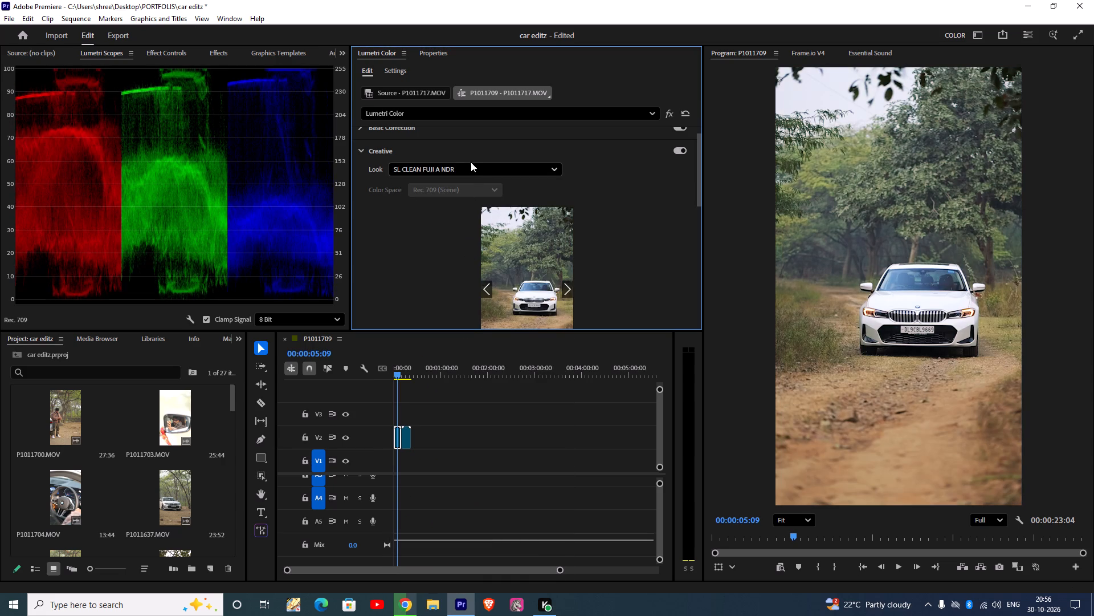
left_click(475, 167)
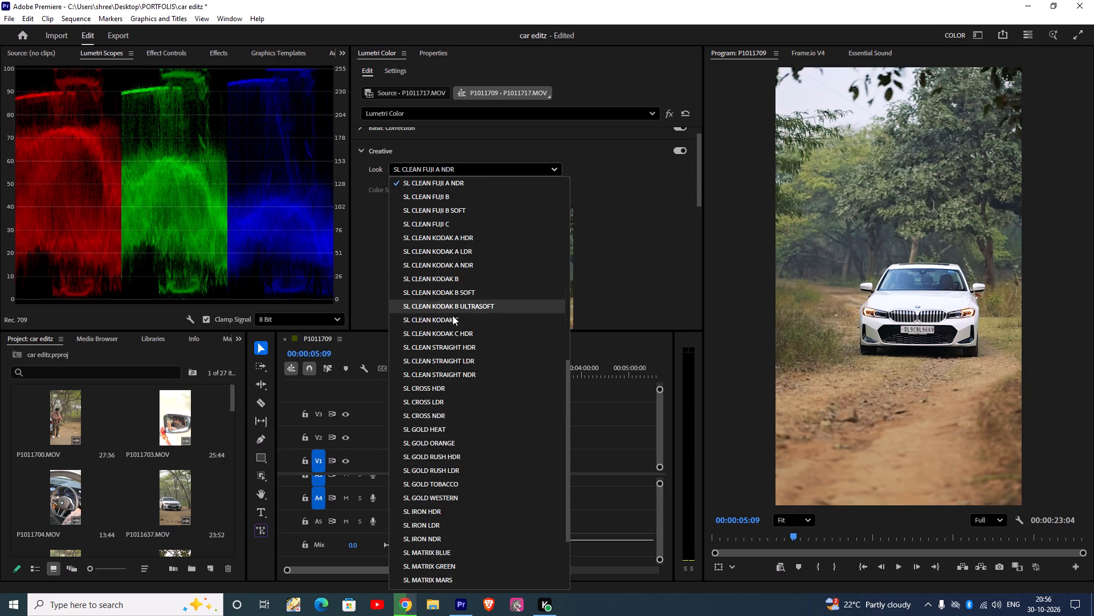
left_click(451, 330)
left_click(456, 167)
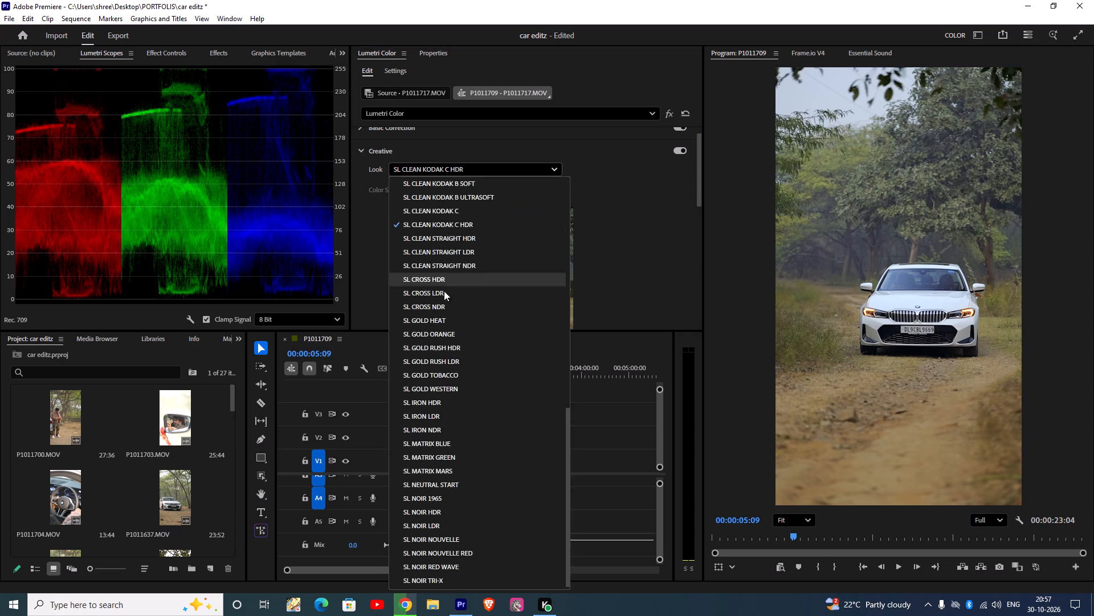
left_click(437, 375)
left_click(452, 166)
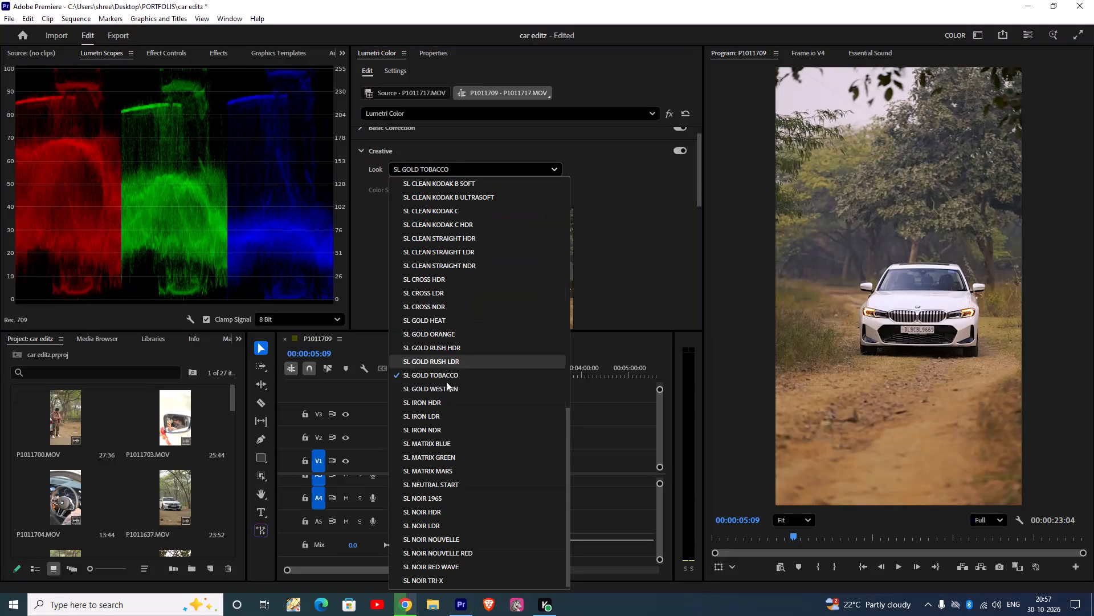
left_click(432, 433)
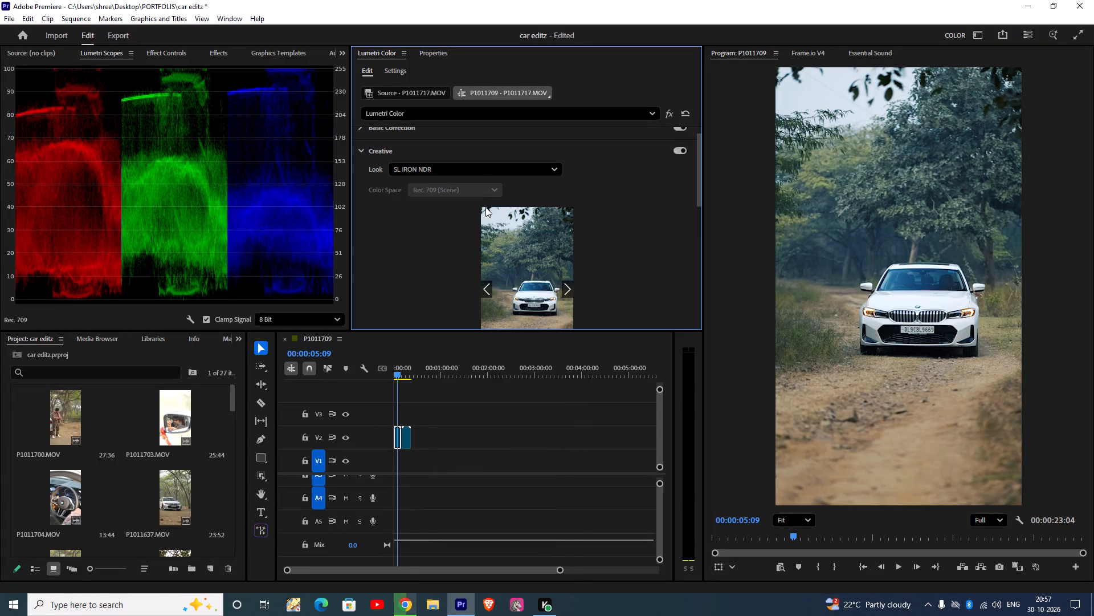
Apply the SL MATRIX BLUE creative look to the P1011717 clip and preview it in playback.
left_click(476, 165)
left_click(424, 443)
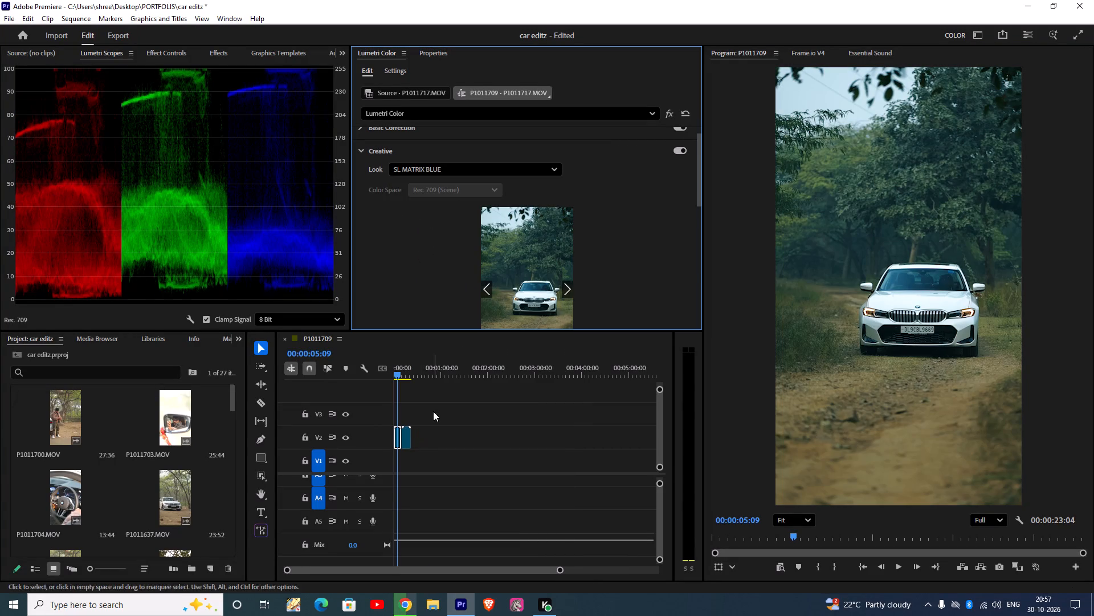
key("space")
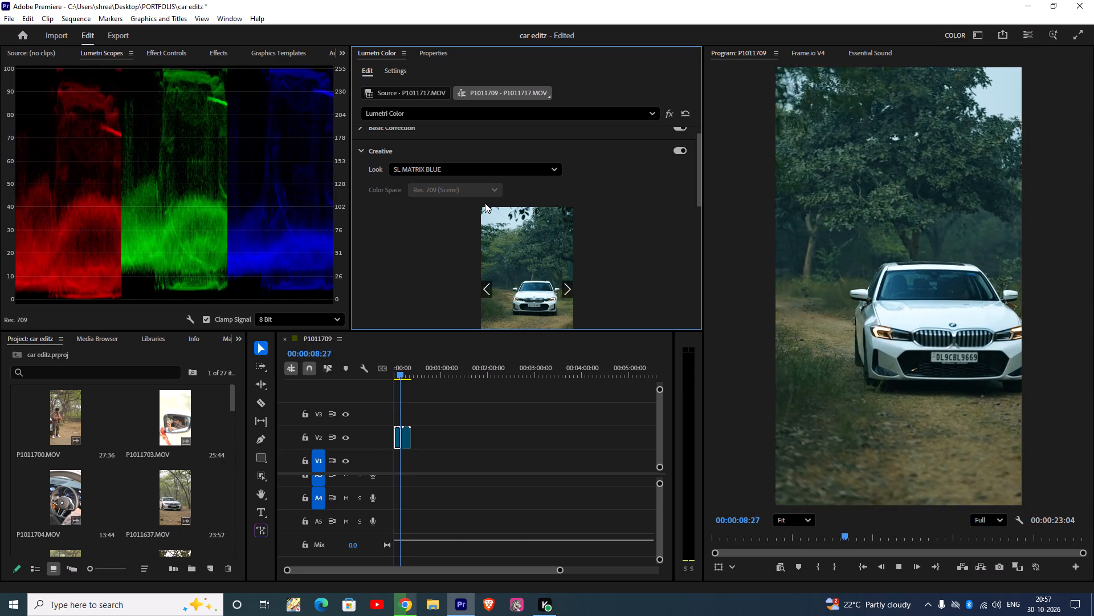
Stop playback, return the playhead to about 00:00:05:82, and reset the Lumetri Color effect on the P1011717 clip.
key("space")
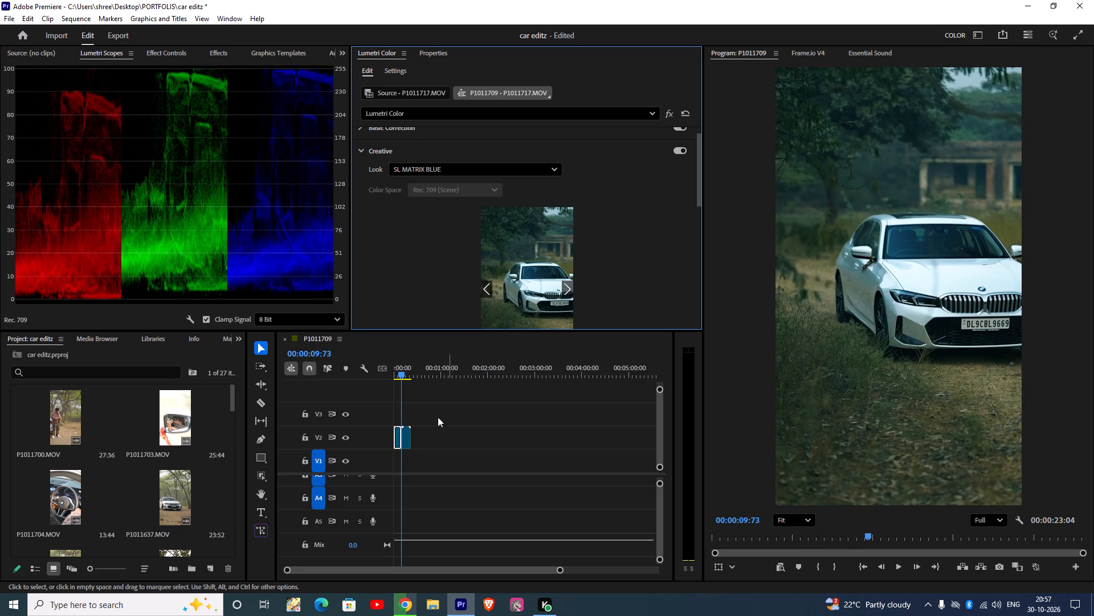
left_click(402, 371)
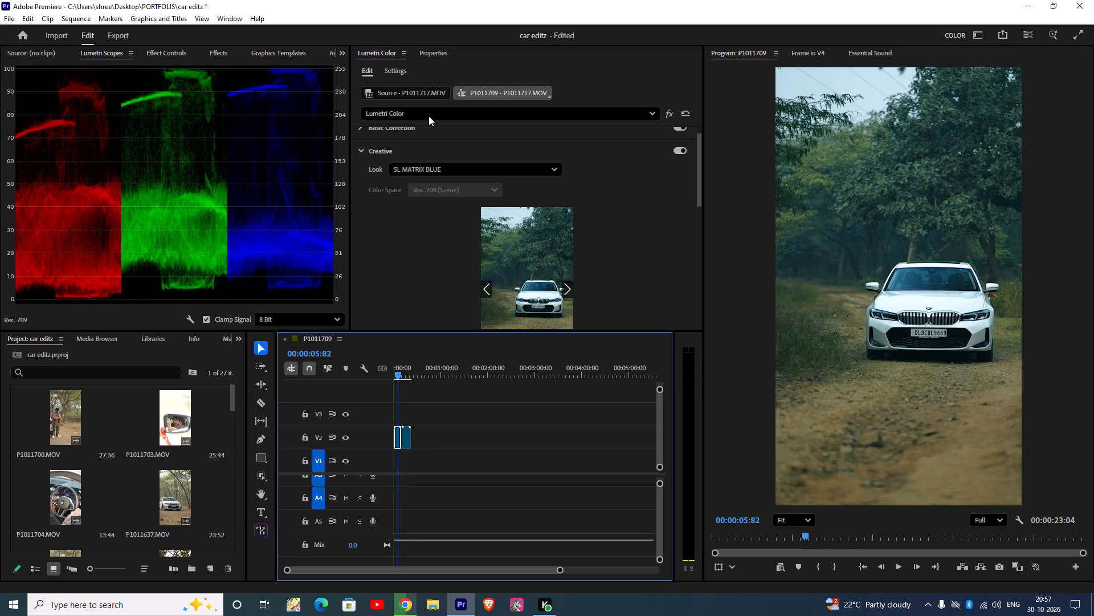
left_click(689, 112)
scroll(655, 196, "down", 1)
scroll(655, 198, "up", 2)
scroll(609, 224, "up", 4)
scroll(508, 225, "up", 3)
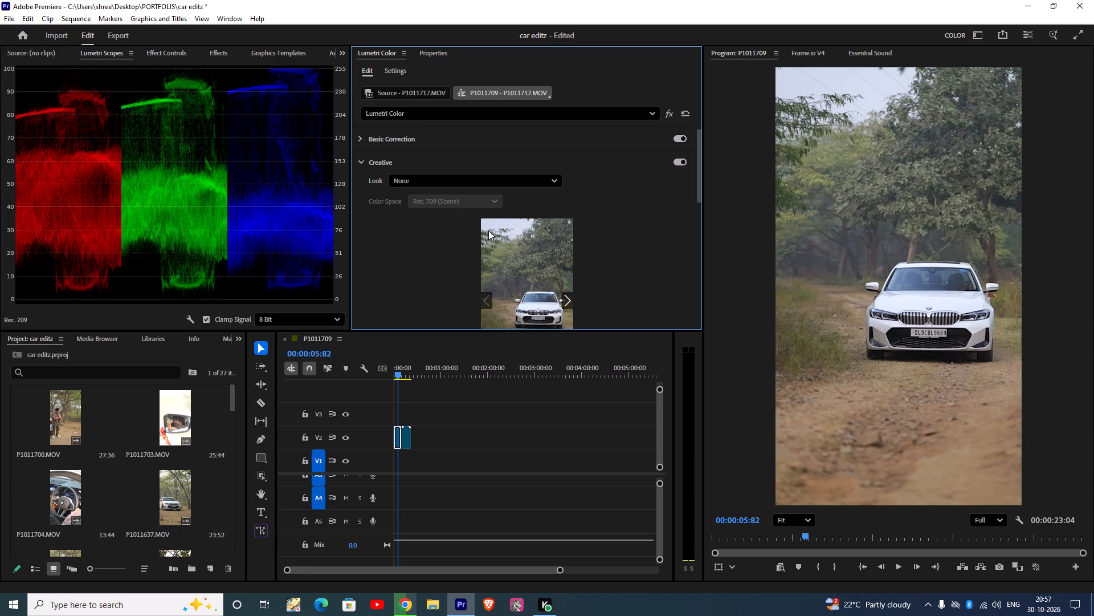
scroll(426, 183, "up", 3)
Enlarge the Lumetri Color work area in height and width.
left_click_drag(374, 331, 379, 372)
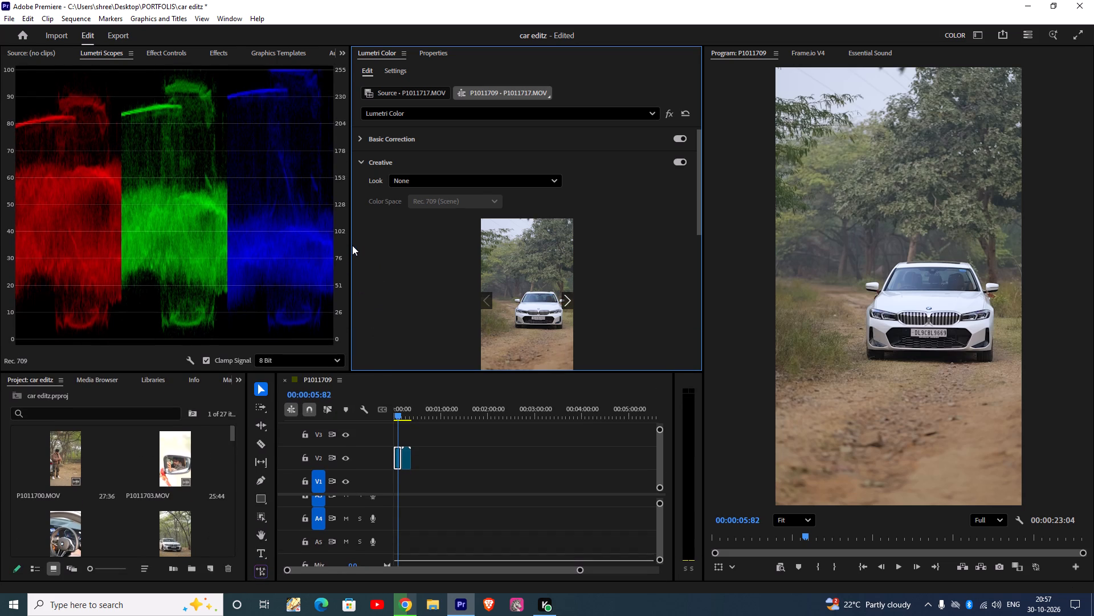
left_click_drag(350, 245, 254, 239)
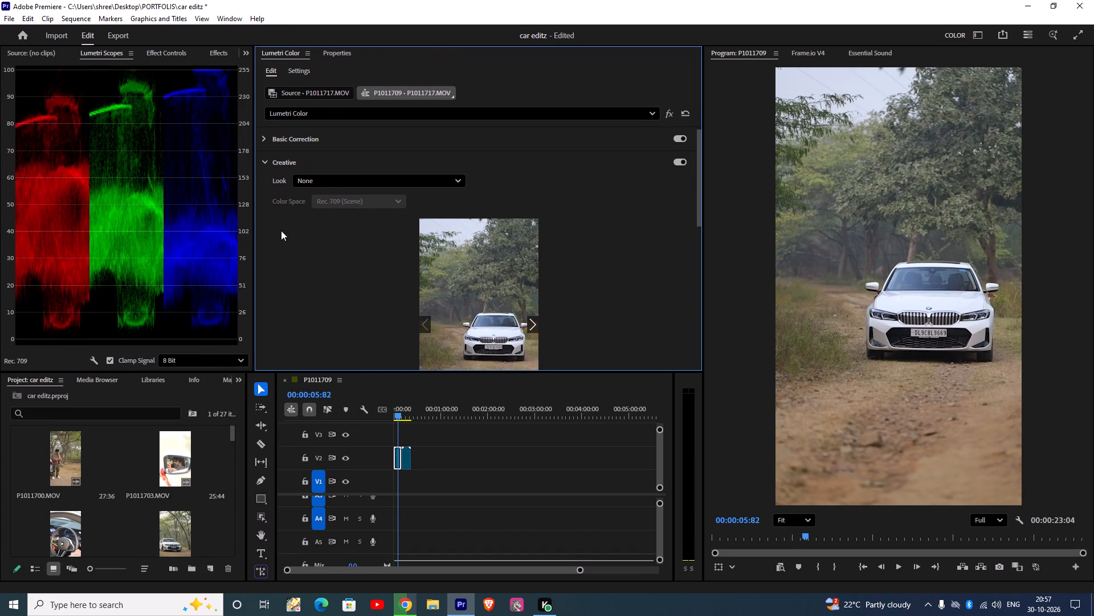
Look through the Basic Correction, Curves, Color Wheels & Match, HSL Secondary and Vignette settings for the P1011717 clip.
scroll(284, 230, "down", 5)
scroll(325, 232, "up", 3)
left_click(262, 137)
scroll(307, 196, "up", 4)
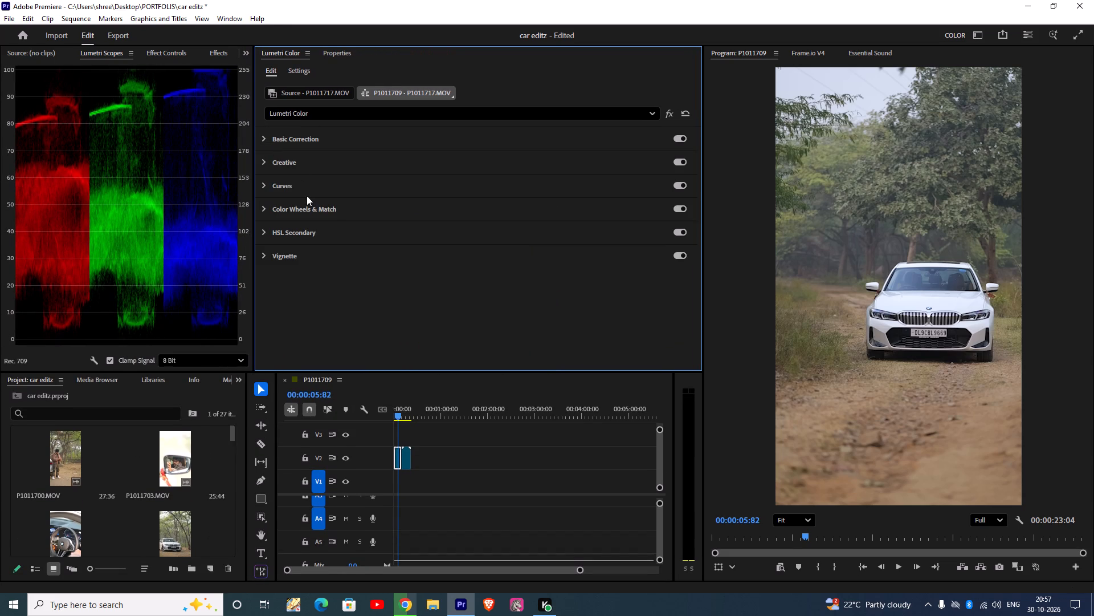
left_click(264, 137)
left_click(264, 137)
left_click(264, 137)
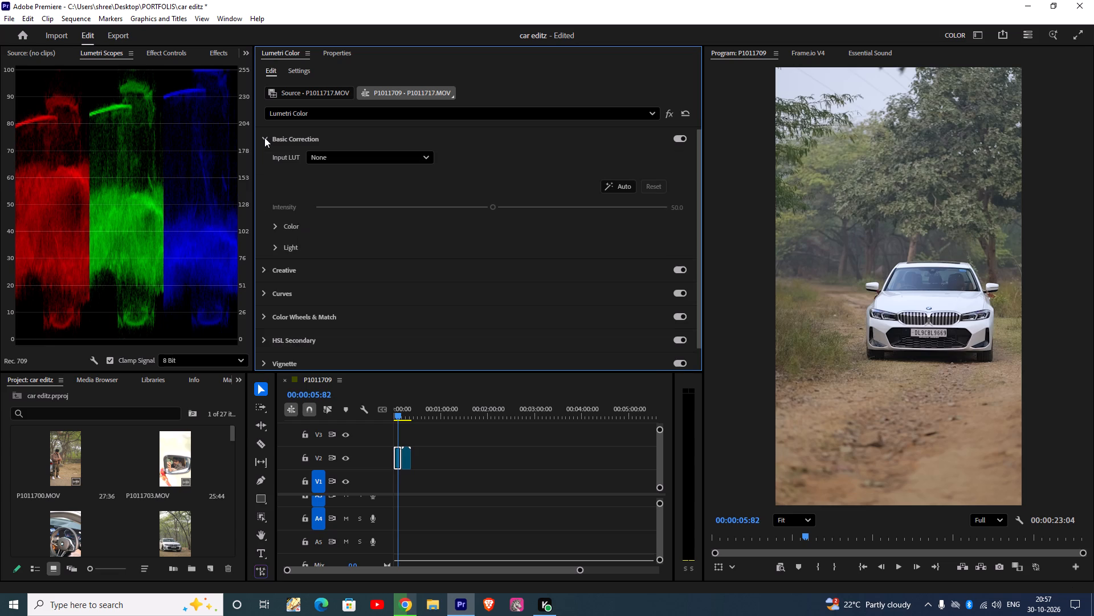
left_click(264, 137)
left_click(266, 187)
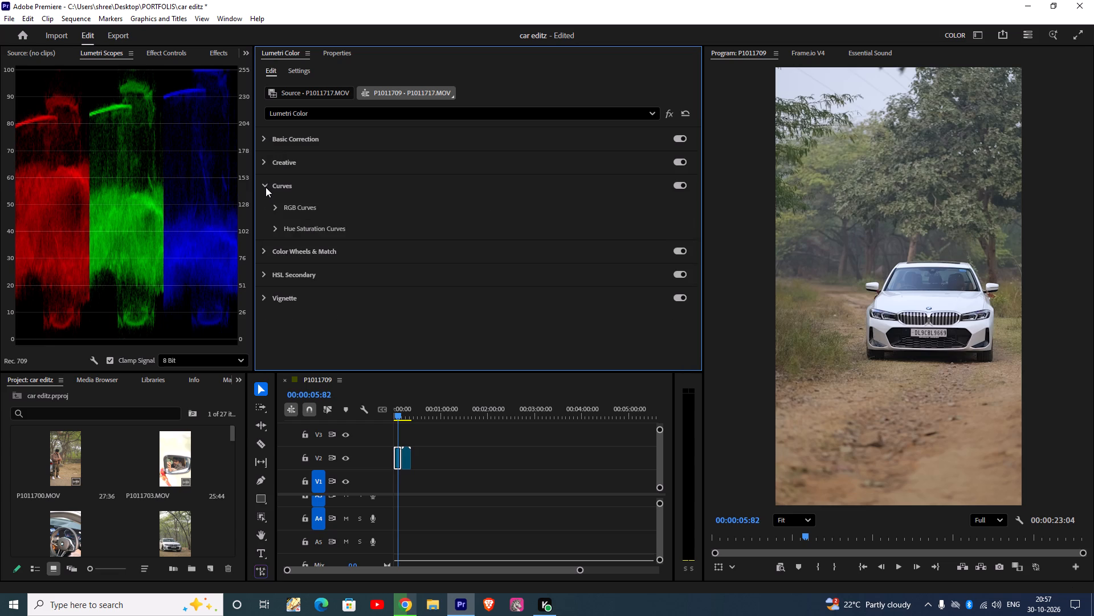
left_click(266, 187)
left_click(261, 208)
scroll(373, 269, "down", 4)
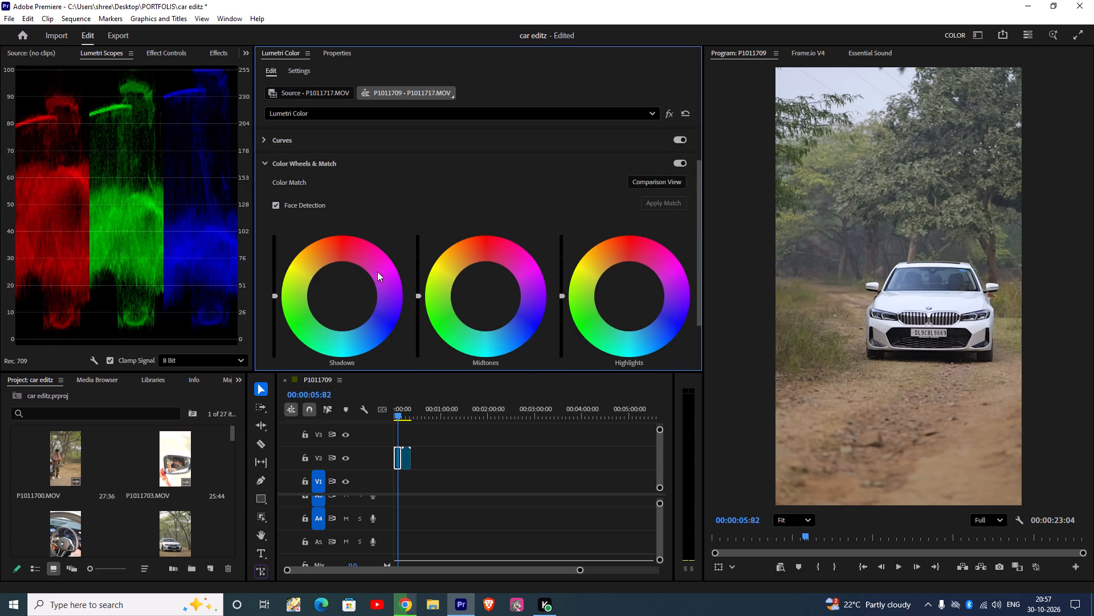
left_click(267, 165)
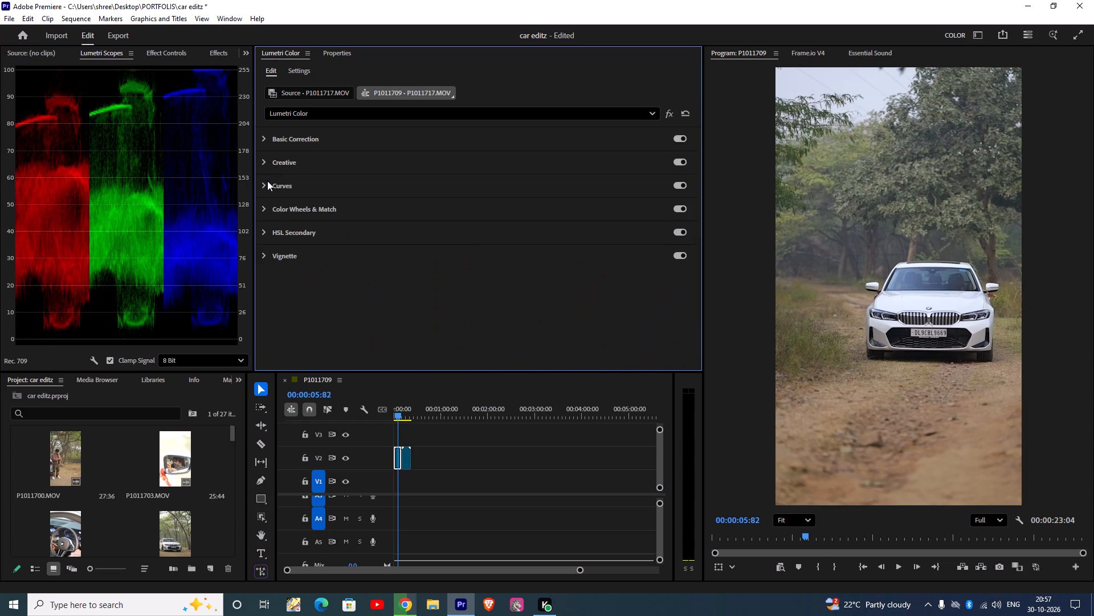
left_click(263, 184)
left_click(263, 184)
left_click(268, 205)
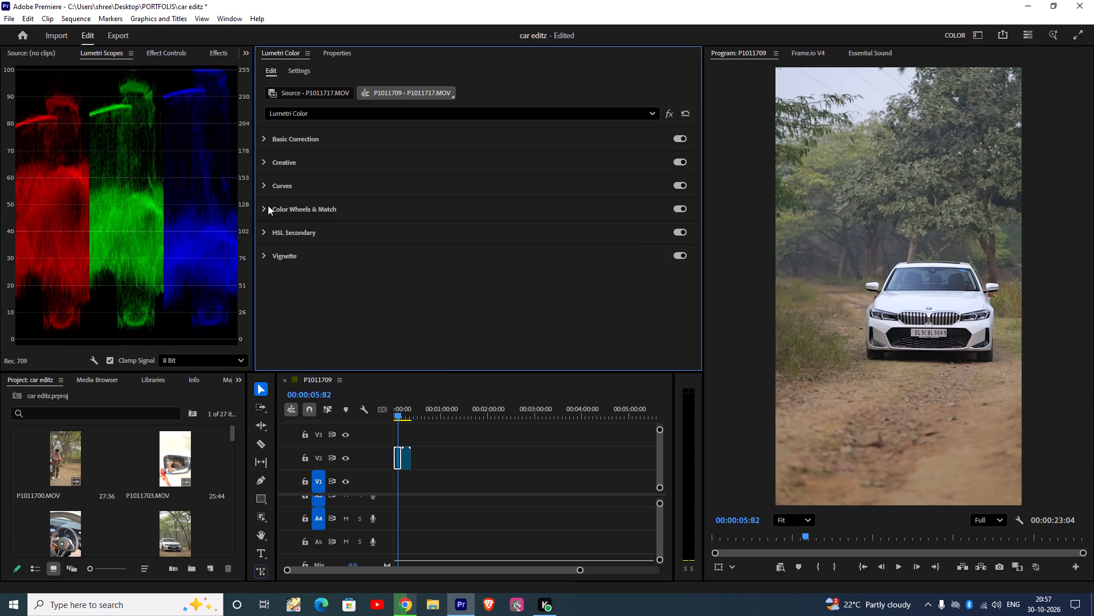
left_click(268, 201)
left_click(265, 233)
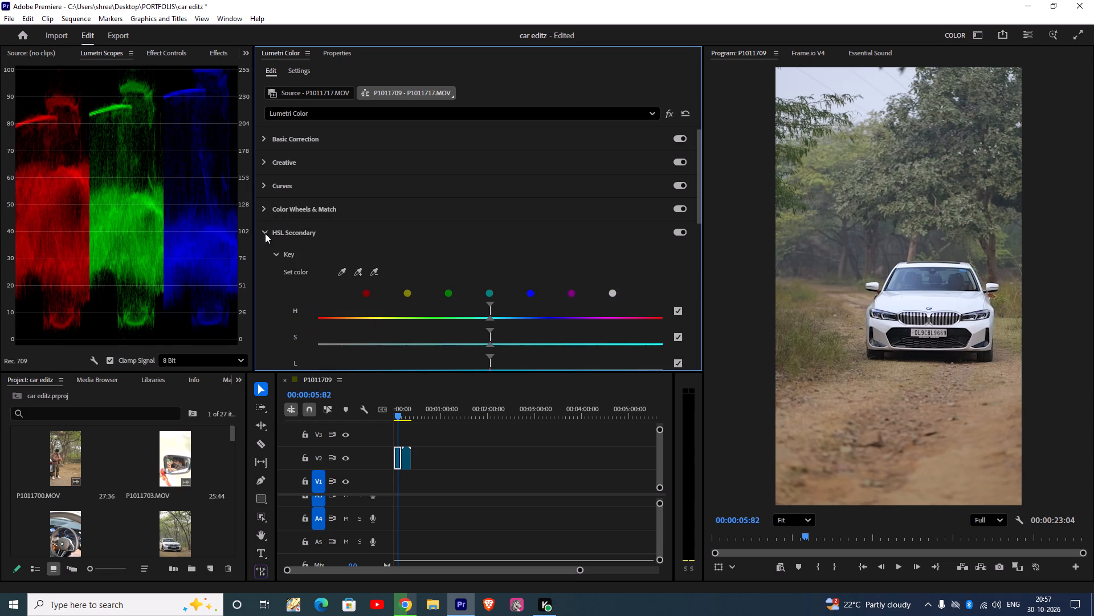
left_click(265, 233)
left_click(271, 252)
left_click(266, 253)
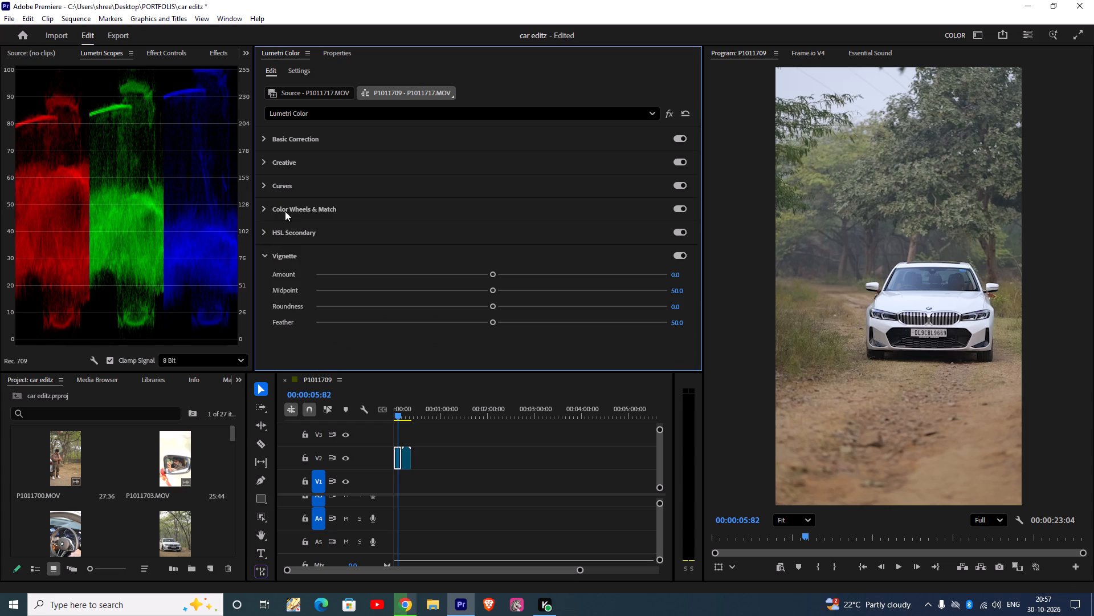
Examine the Basic Correction and Creative settings, including vibrance, saturation and the shadow and highlight tint wheels.
left_click(264, 151)
scroll(280, 203, "down", 3)
scroll(280, 203, "up", 1)
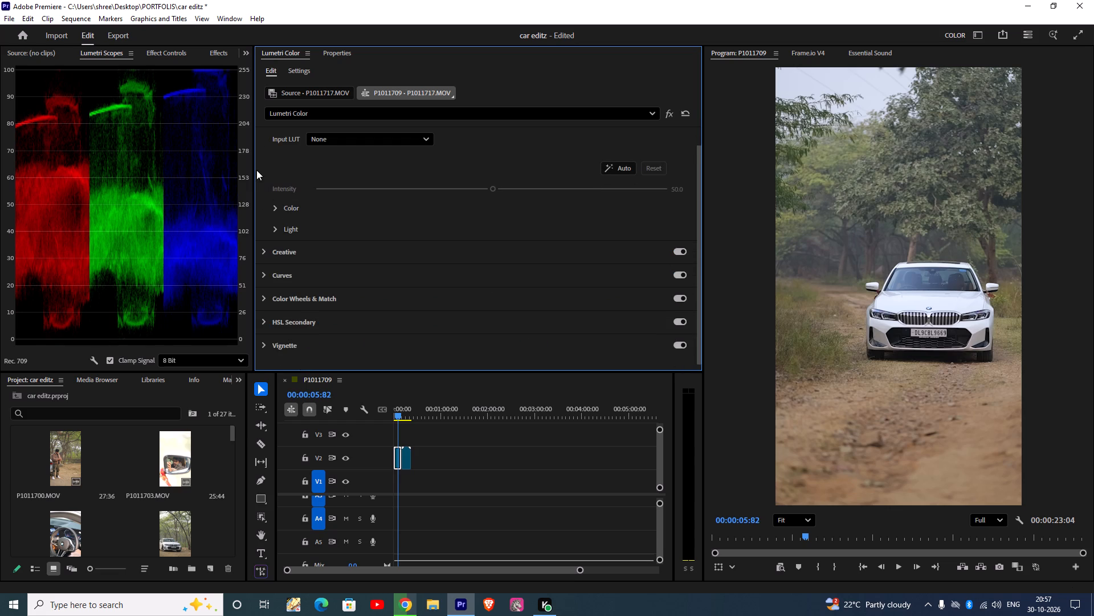
scroll(259, 171, "up", 4)
left_click(268, 139)
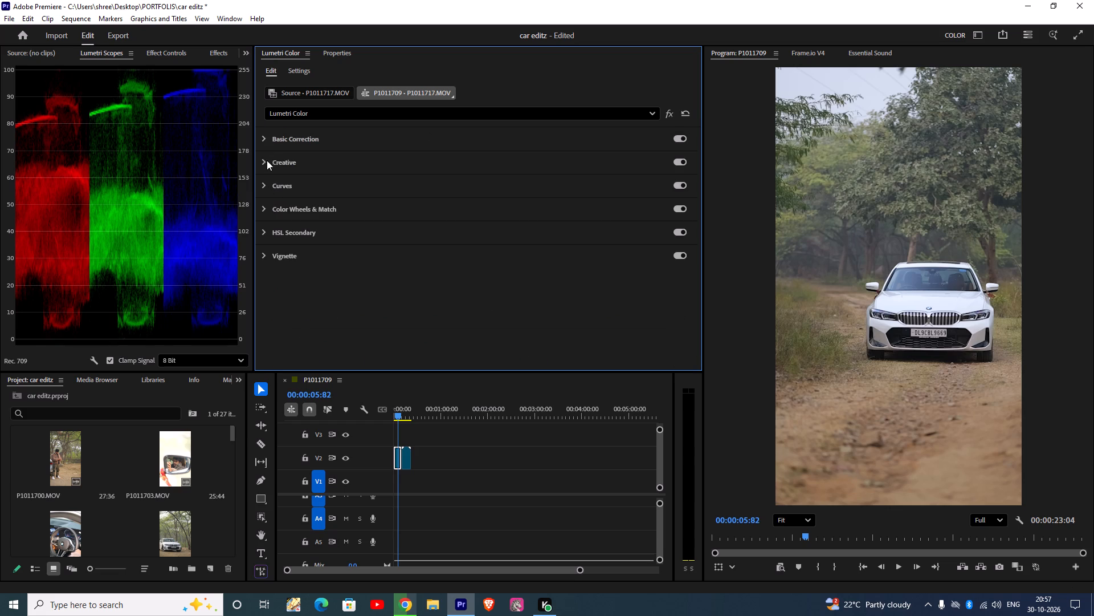
left_click(265, 161)
scroll(370, 214, "down", 1)
scroll(375, 224, "up", 1)
scroll(381, 231, "down", 1)
scroll(685, 258, "down", 4)
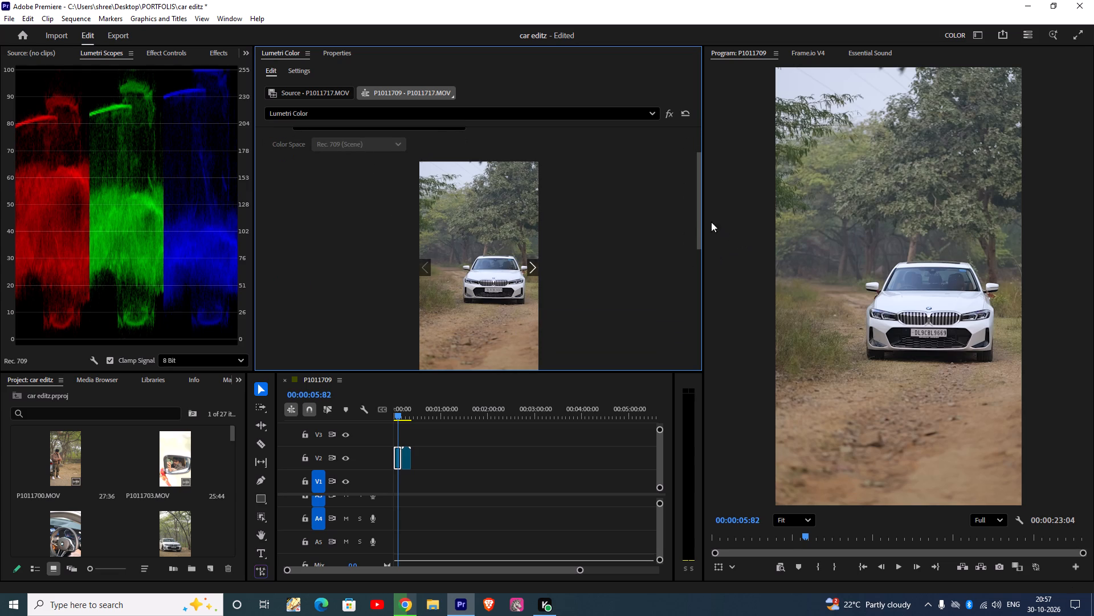
left_click_drag(701, 221, 651, 330)
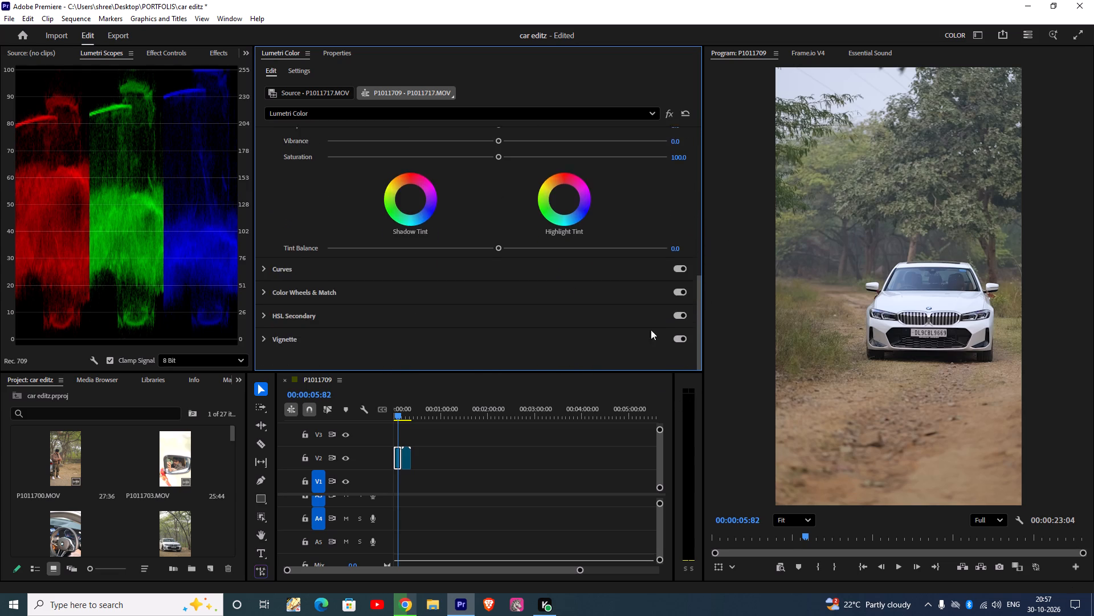
left_click_drag(651, 330, 659, 181)
left_click(264, 164)
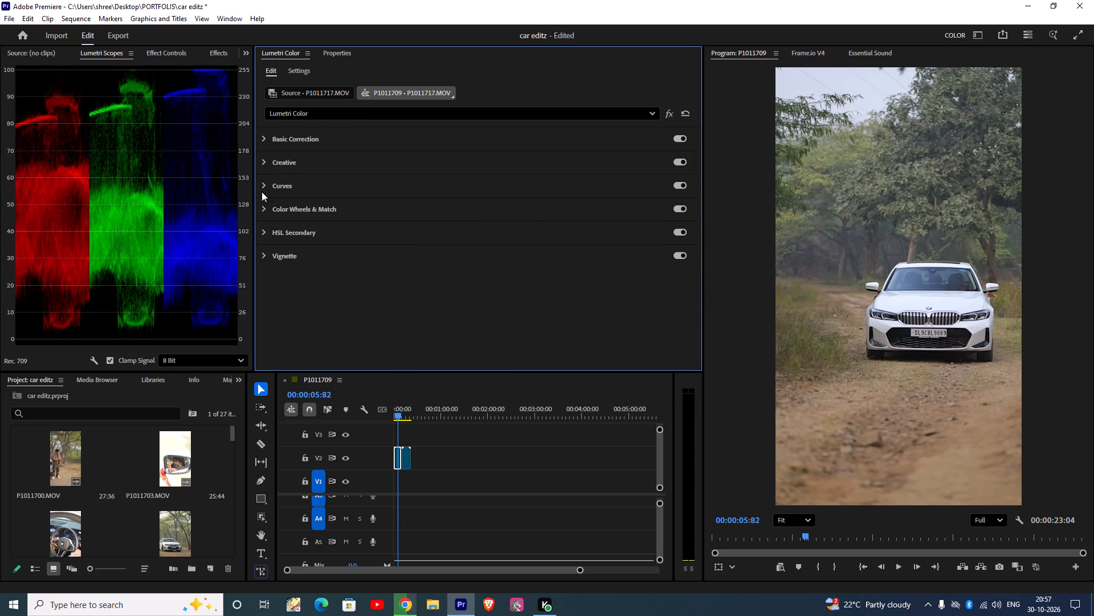
Add quarter, middle and three-quarter points to the white RGB curve and raise the middle point slightly above the diagonal.
left_click(265, 189)
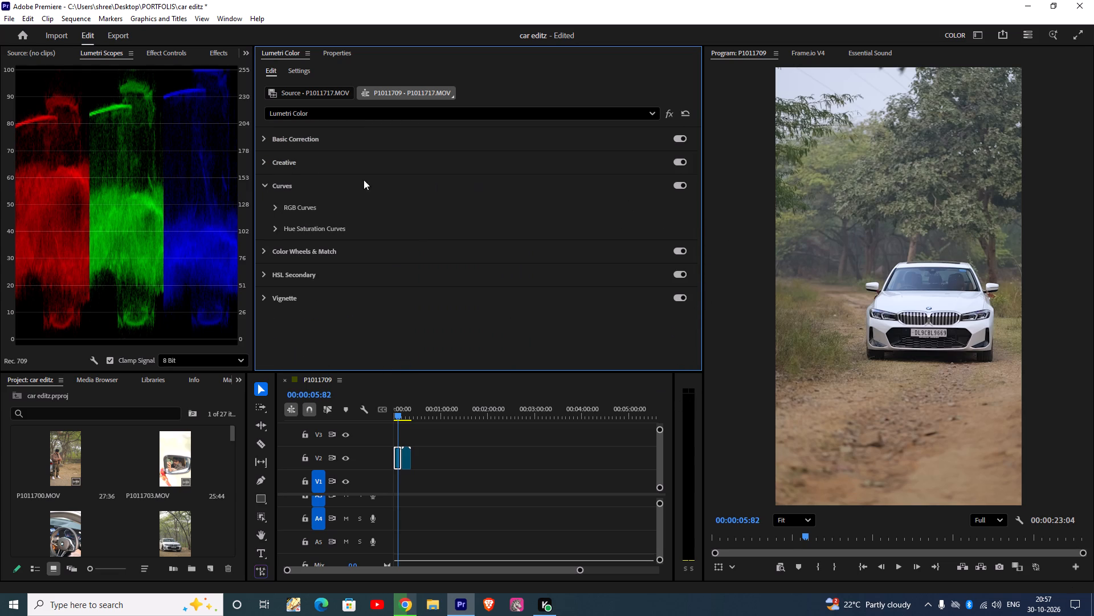
left_click(277, 206)
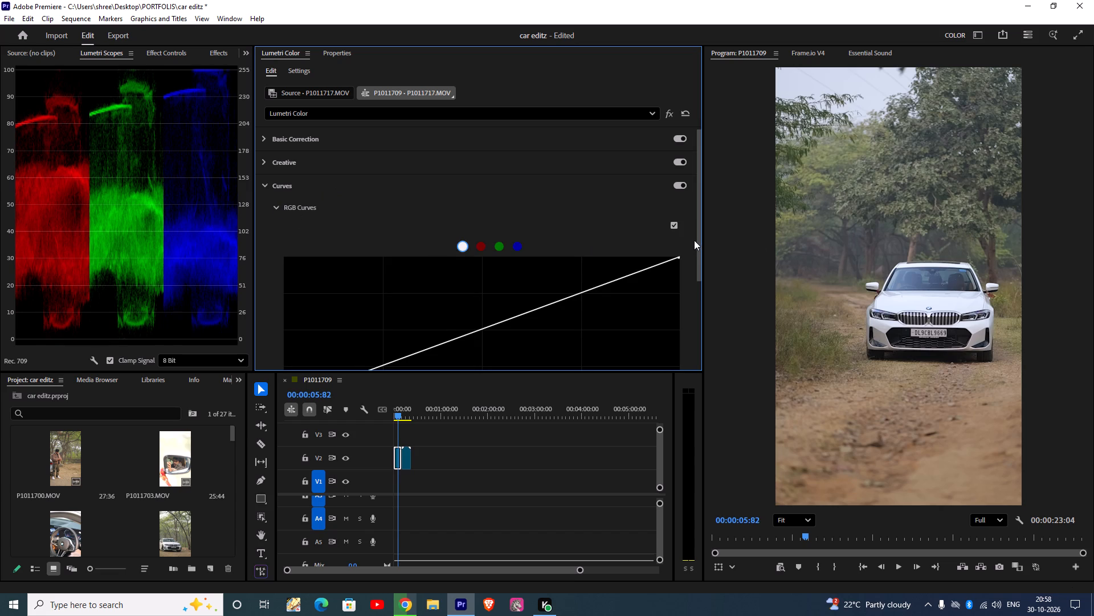
left_click_drag(699, 240, 699, 268)
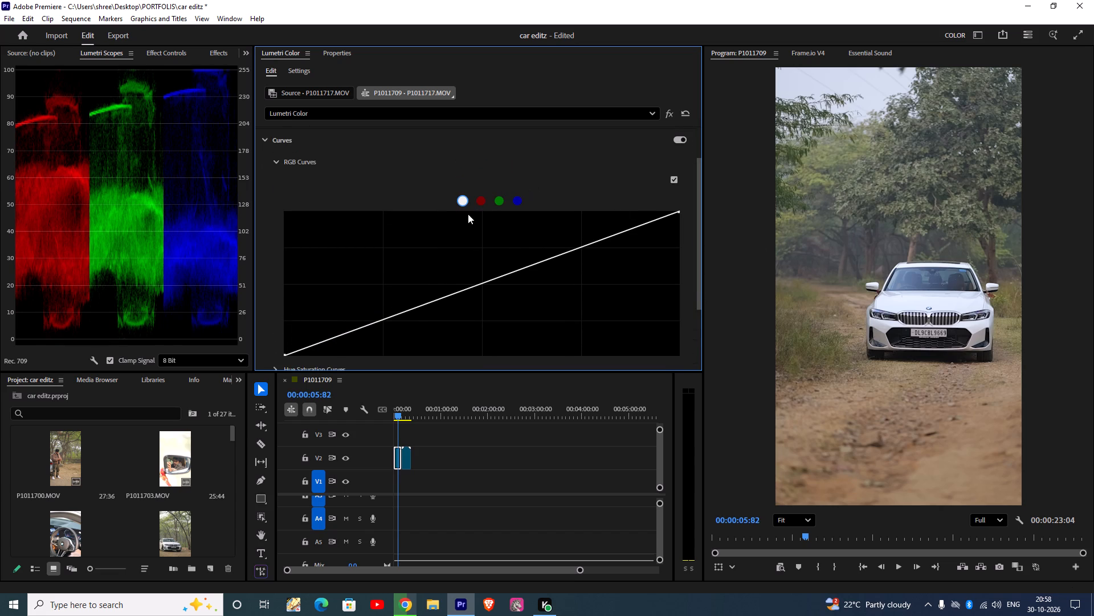
left_click(382, 319)
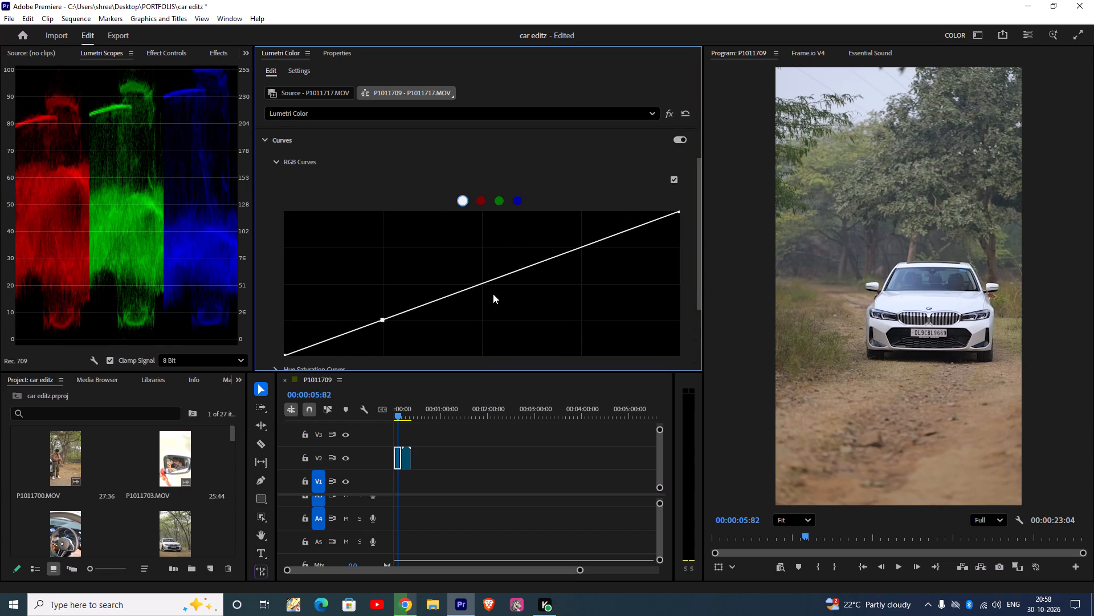
left_click(581, 247)
left_click(481, 283)
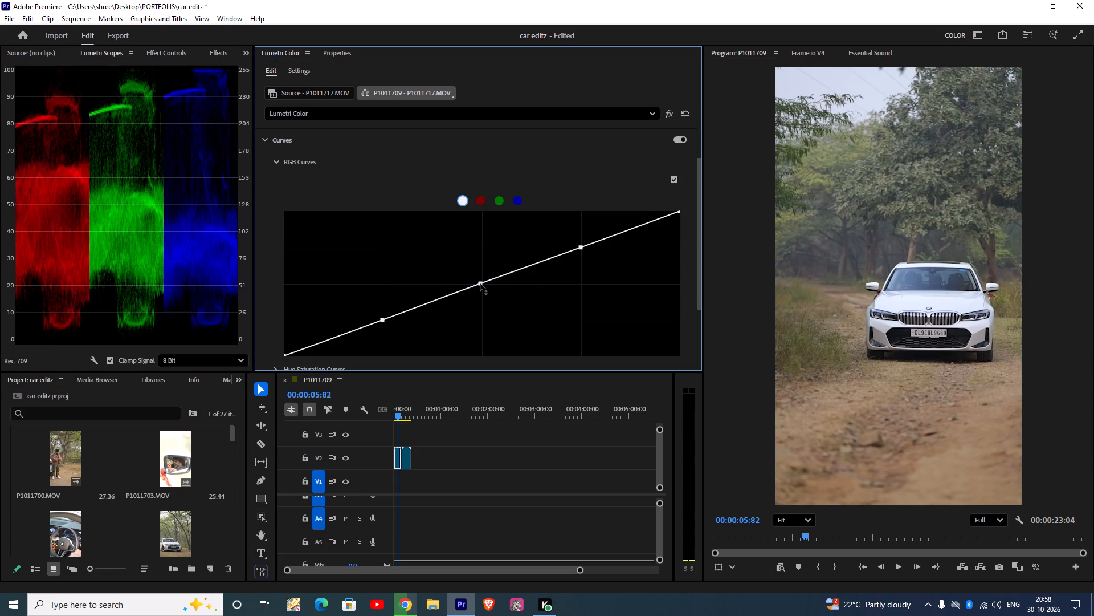
left_click_drag(480, 283, 480, 293)
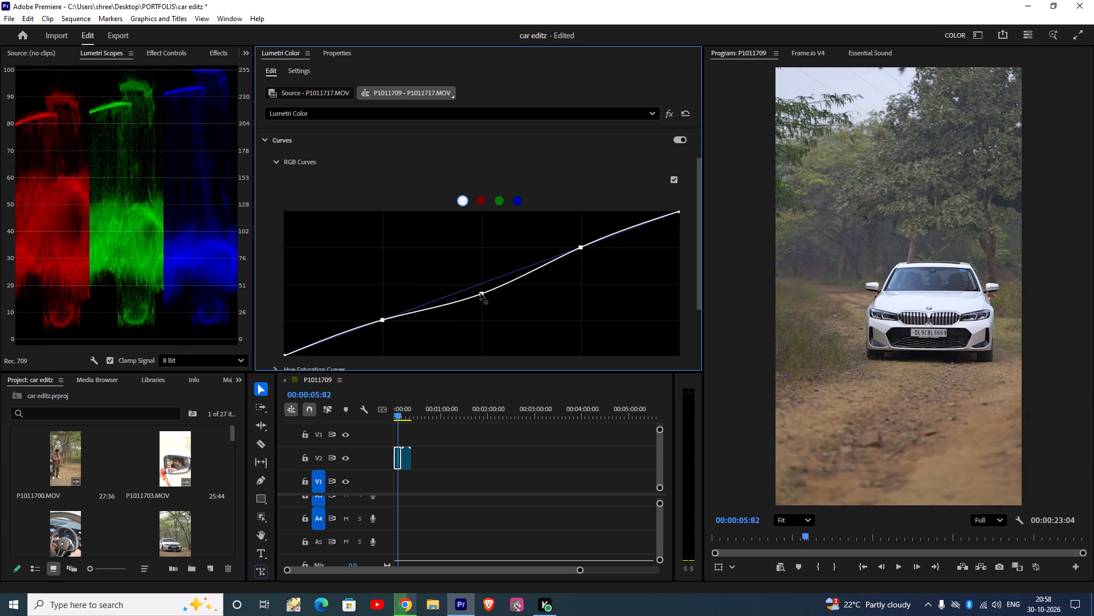
left_click_drag(480, 293, 473, 277)
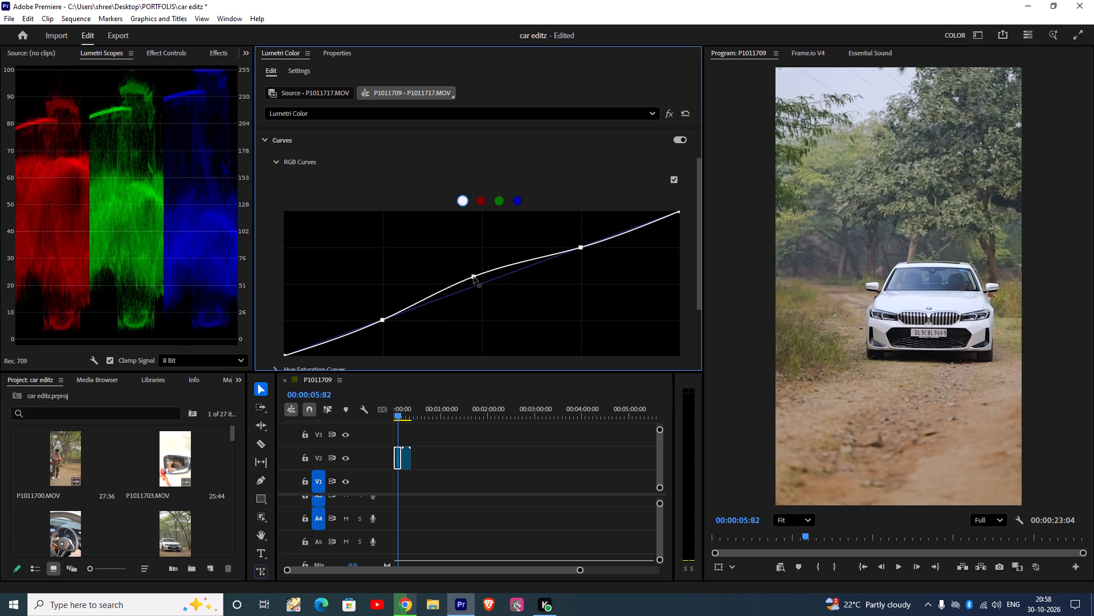
left_click_drag(473, 277, 474, 277)
Add quarter, middle and three-quarter points to the red curve and pull its middle point well below the diagonal.
left_click(481, 201)
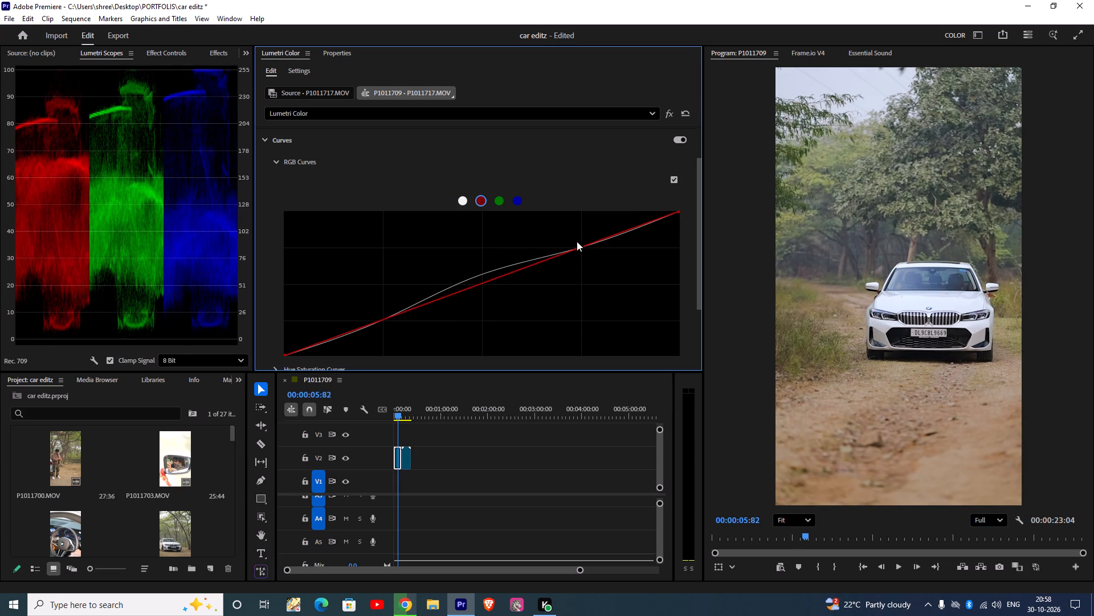
left_click(582, 245)
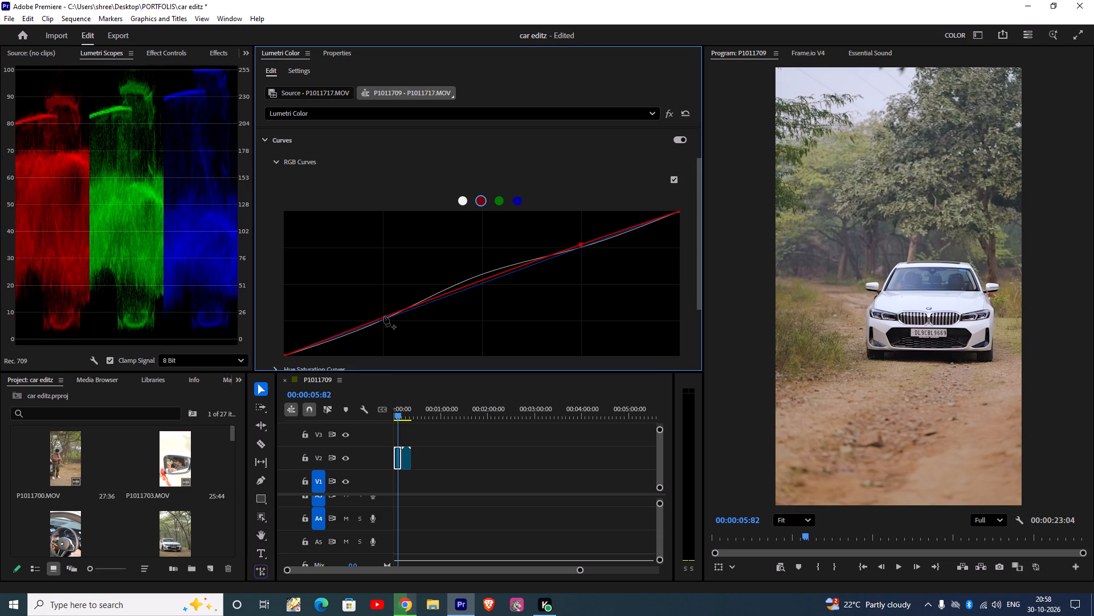
left_click(382, 317)
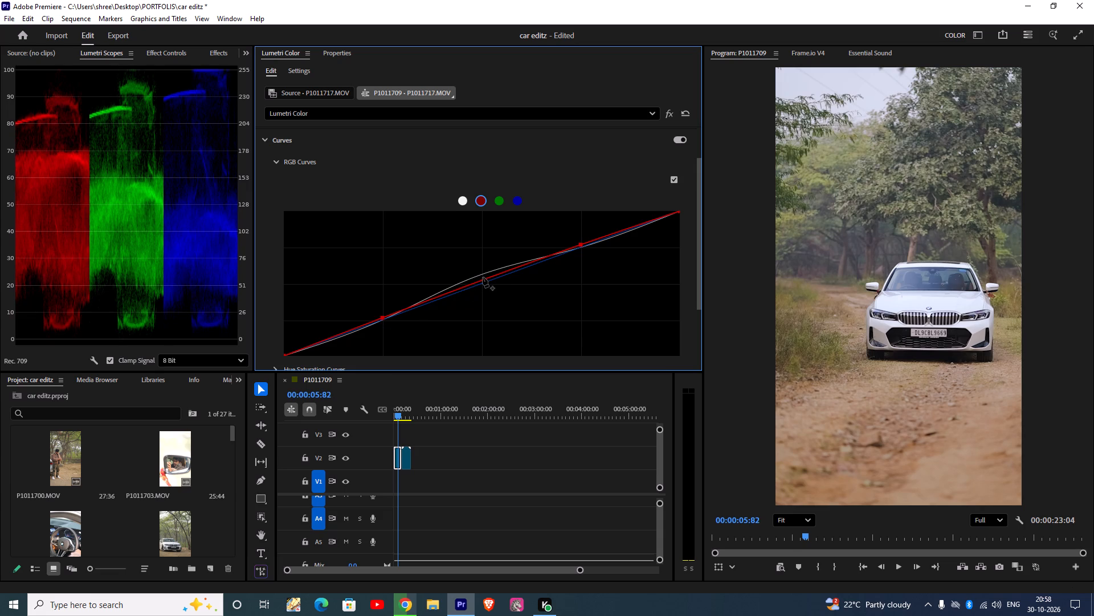
left_click(483, 278)
left_click_drag(484, 279, 485, 286)
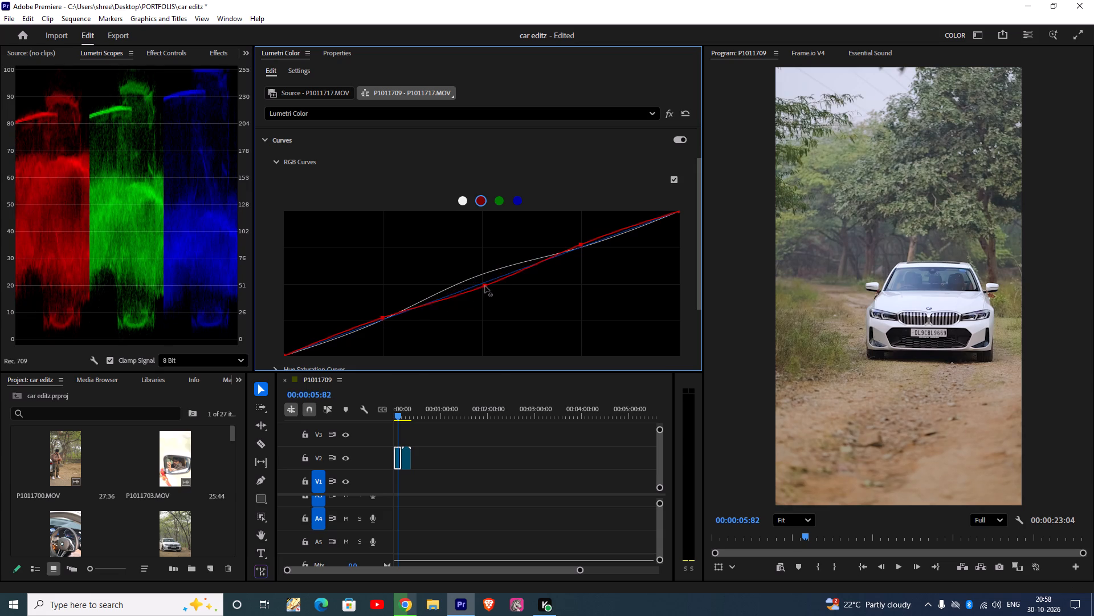
left_click_drag(485, 286, 488, 299)
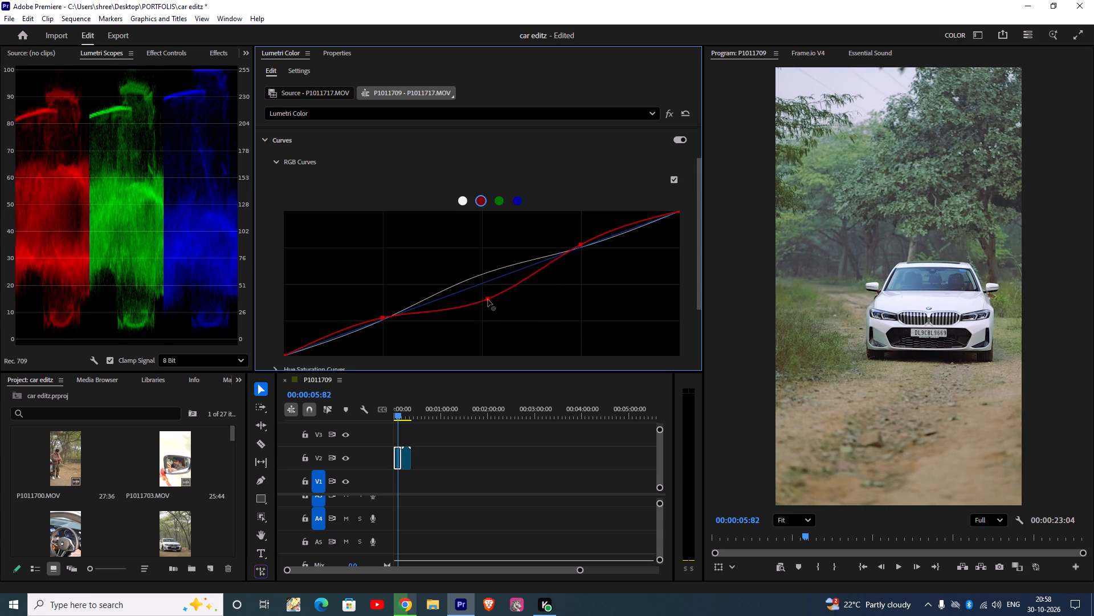
left_click_drag(488, 299, 493, 307)
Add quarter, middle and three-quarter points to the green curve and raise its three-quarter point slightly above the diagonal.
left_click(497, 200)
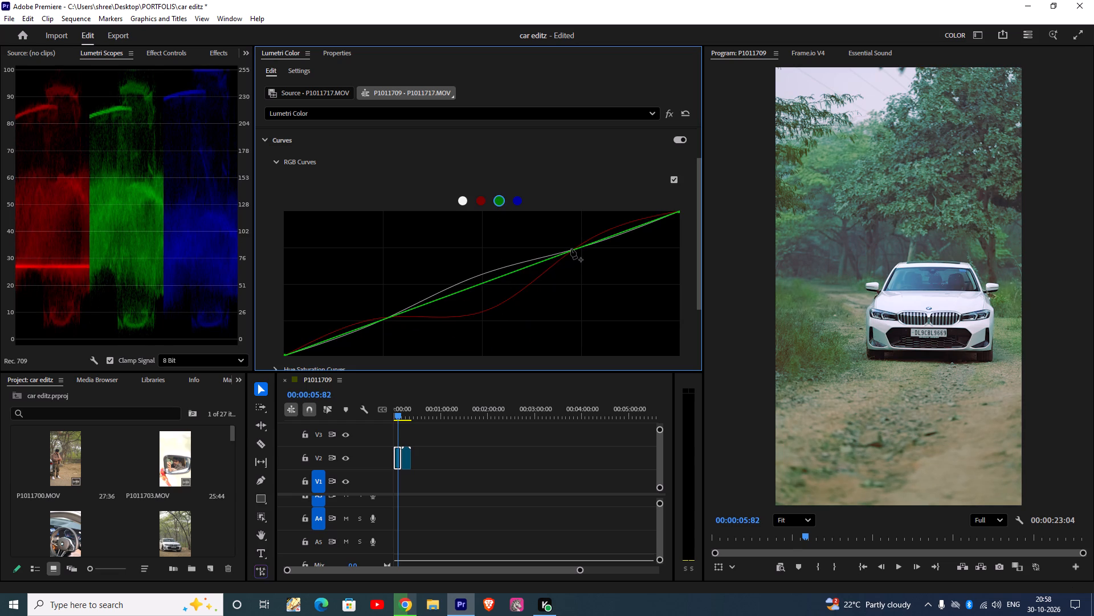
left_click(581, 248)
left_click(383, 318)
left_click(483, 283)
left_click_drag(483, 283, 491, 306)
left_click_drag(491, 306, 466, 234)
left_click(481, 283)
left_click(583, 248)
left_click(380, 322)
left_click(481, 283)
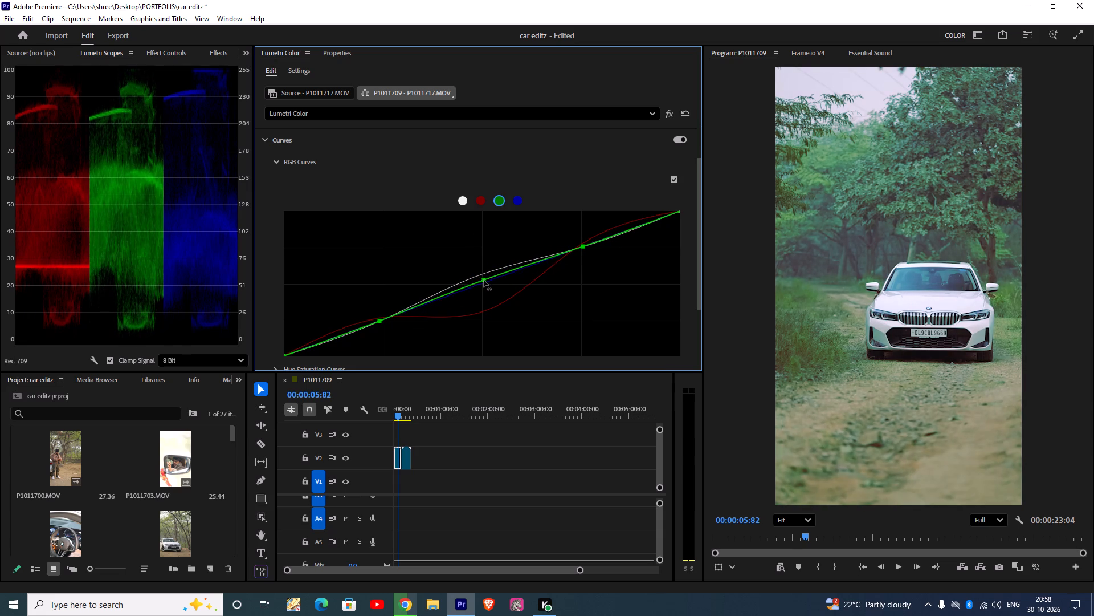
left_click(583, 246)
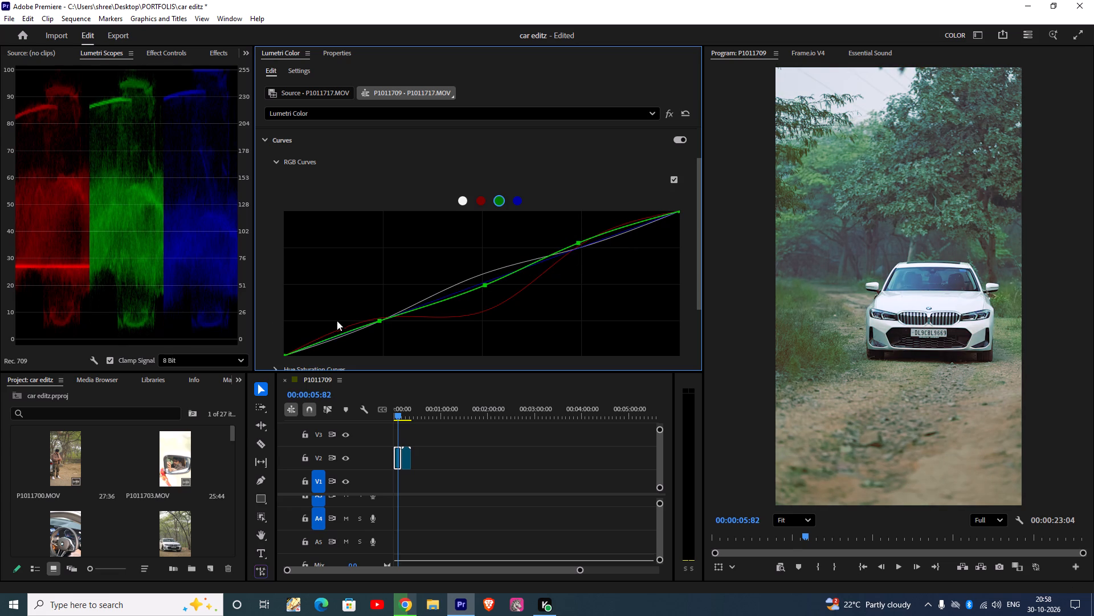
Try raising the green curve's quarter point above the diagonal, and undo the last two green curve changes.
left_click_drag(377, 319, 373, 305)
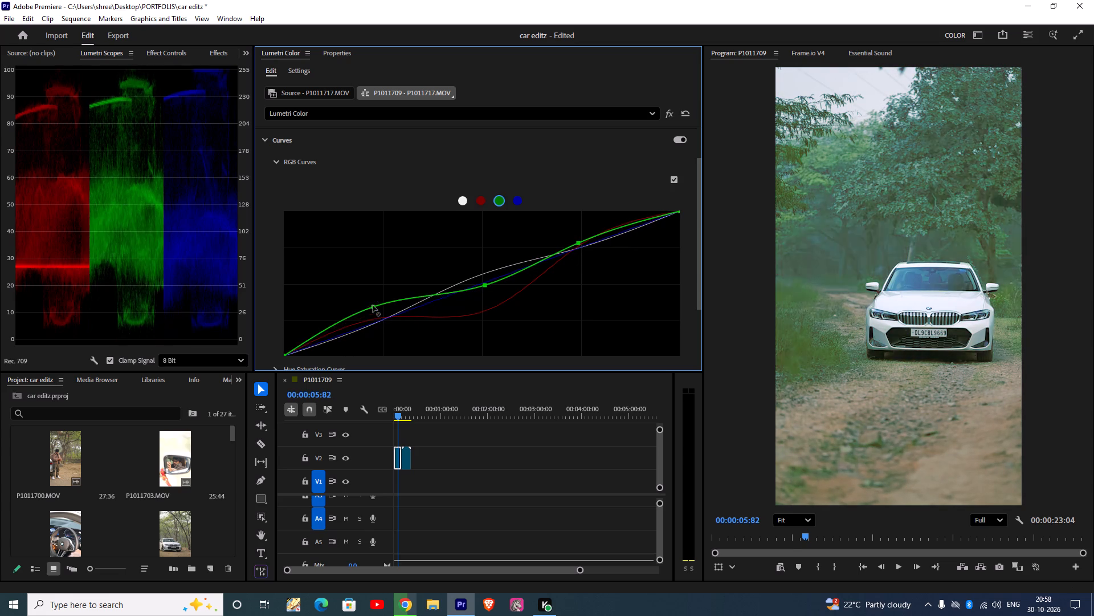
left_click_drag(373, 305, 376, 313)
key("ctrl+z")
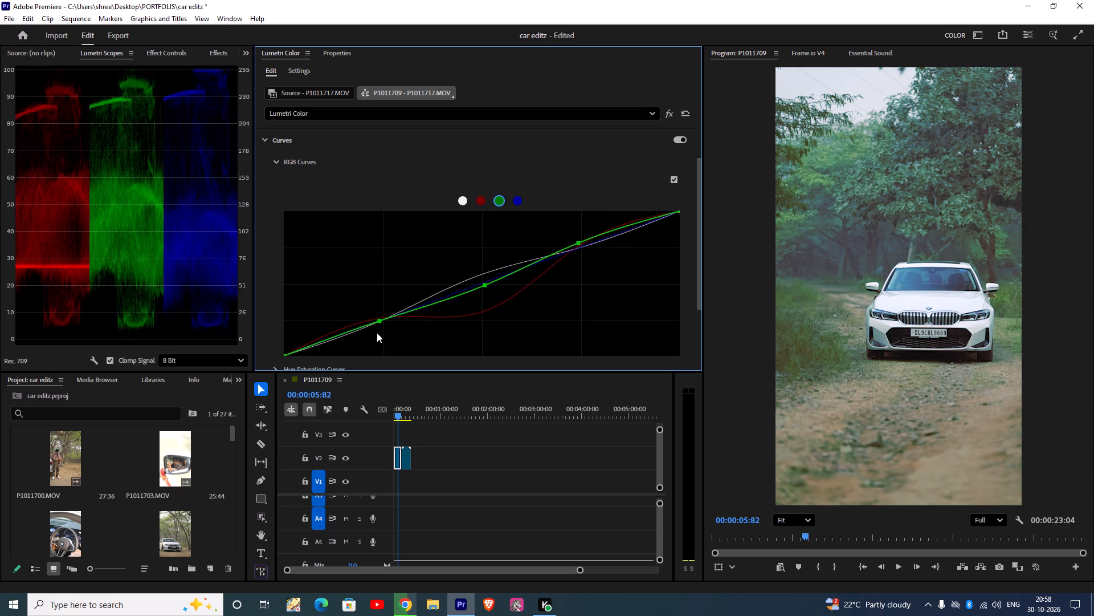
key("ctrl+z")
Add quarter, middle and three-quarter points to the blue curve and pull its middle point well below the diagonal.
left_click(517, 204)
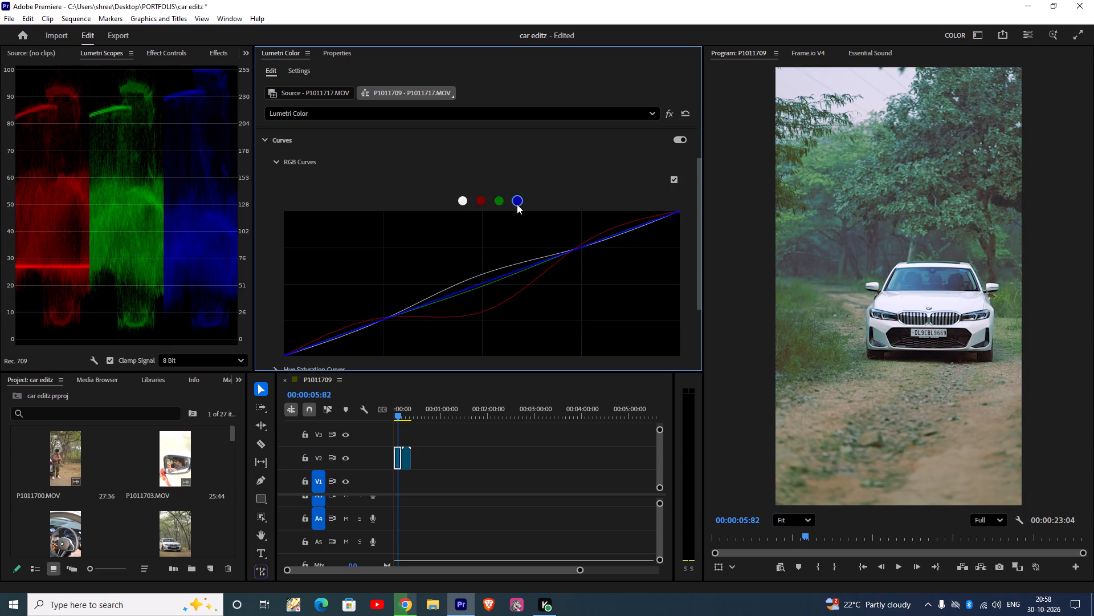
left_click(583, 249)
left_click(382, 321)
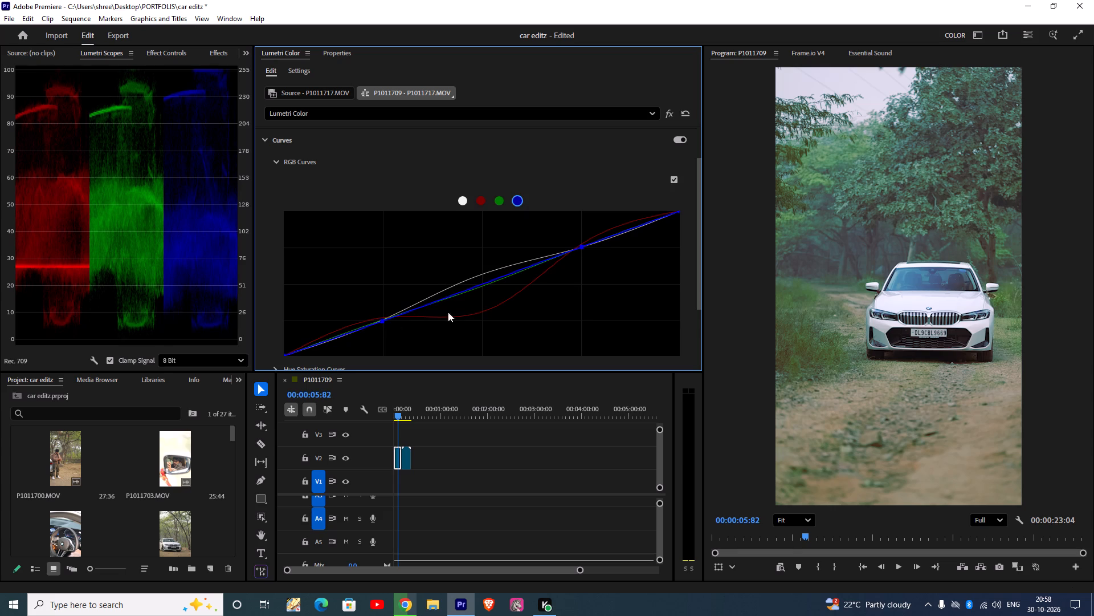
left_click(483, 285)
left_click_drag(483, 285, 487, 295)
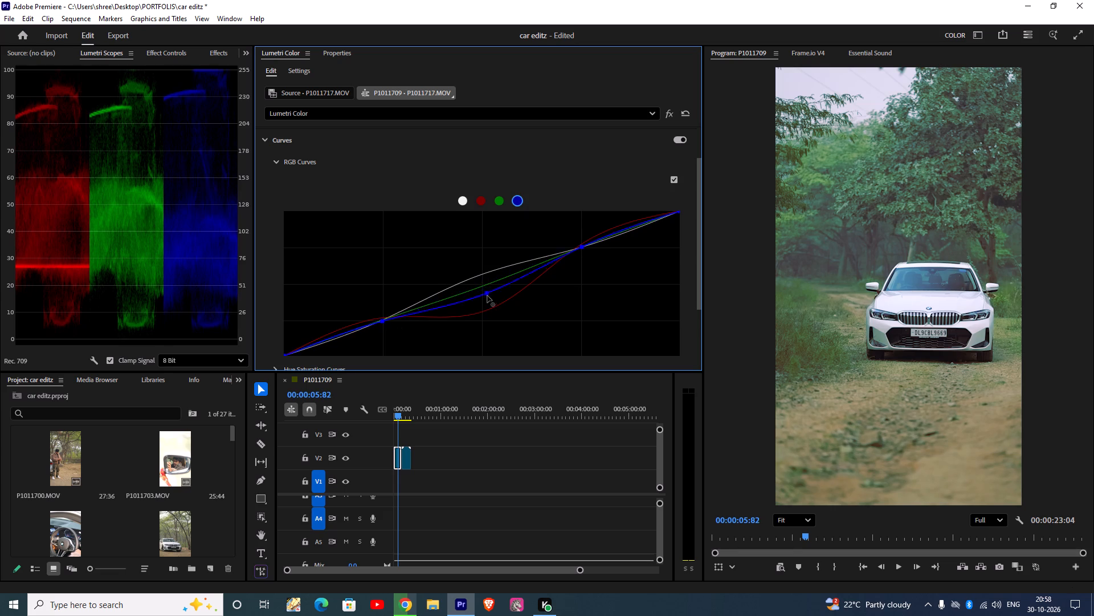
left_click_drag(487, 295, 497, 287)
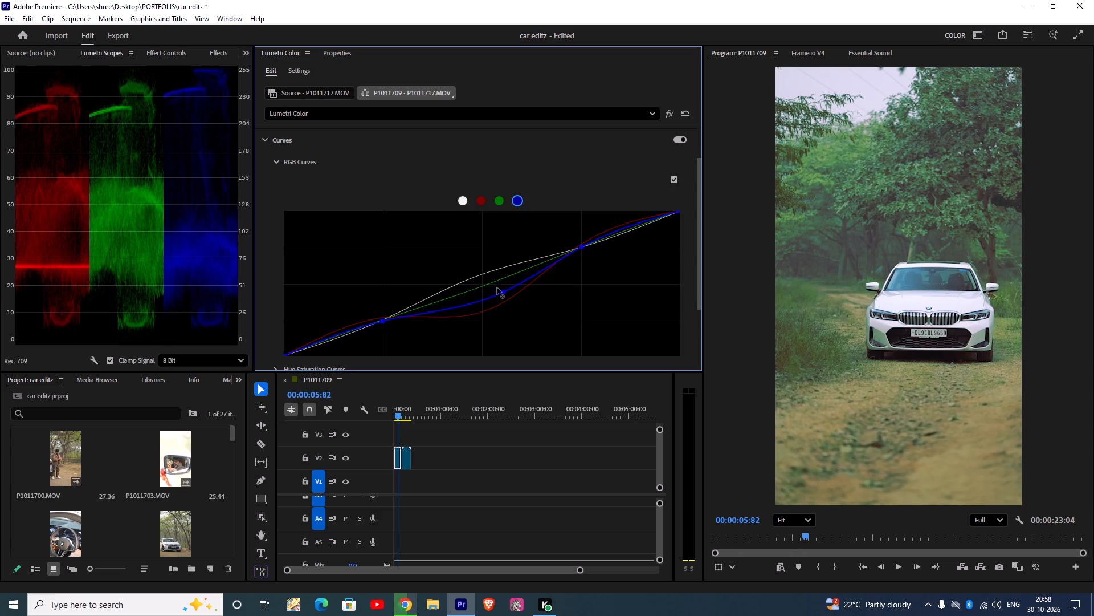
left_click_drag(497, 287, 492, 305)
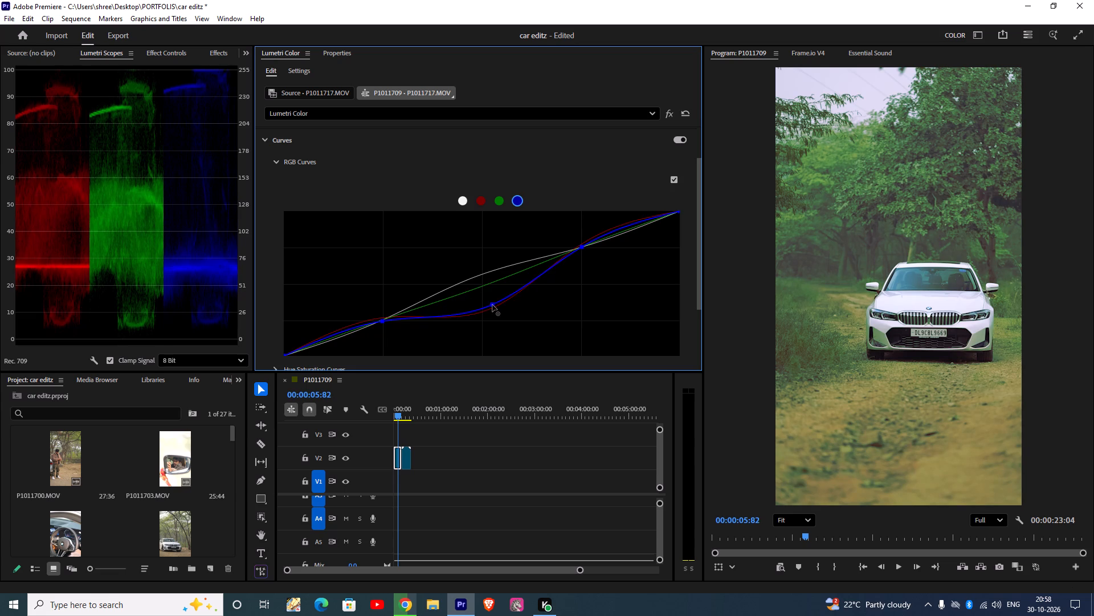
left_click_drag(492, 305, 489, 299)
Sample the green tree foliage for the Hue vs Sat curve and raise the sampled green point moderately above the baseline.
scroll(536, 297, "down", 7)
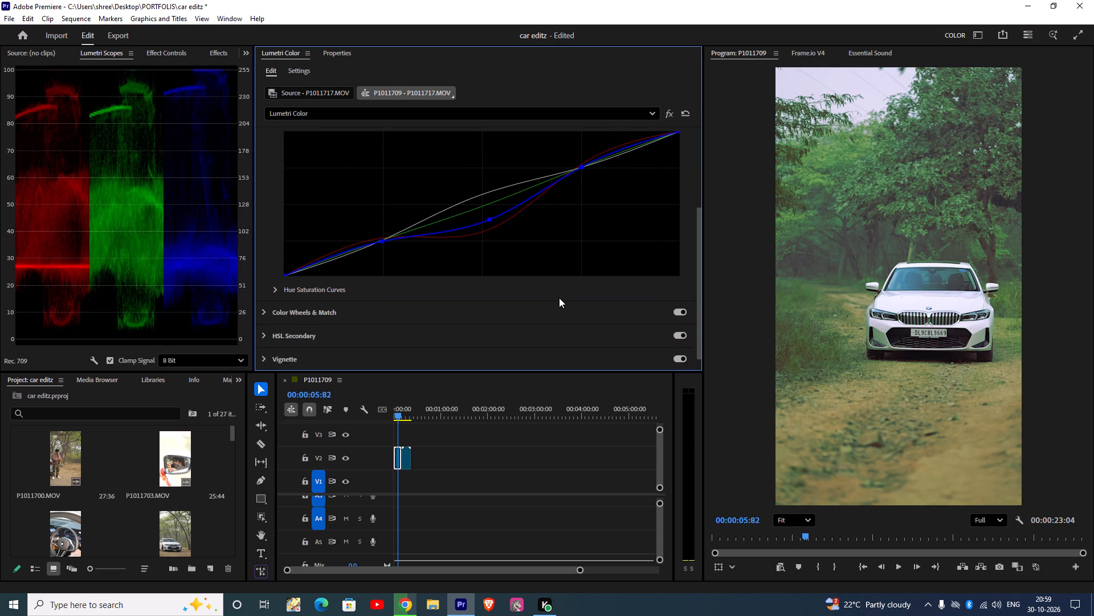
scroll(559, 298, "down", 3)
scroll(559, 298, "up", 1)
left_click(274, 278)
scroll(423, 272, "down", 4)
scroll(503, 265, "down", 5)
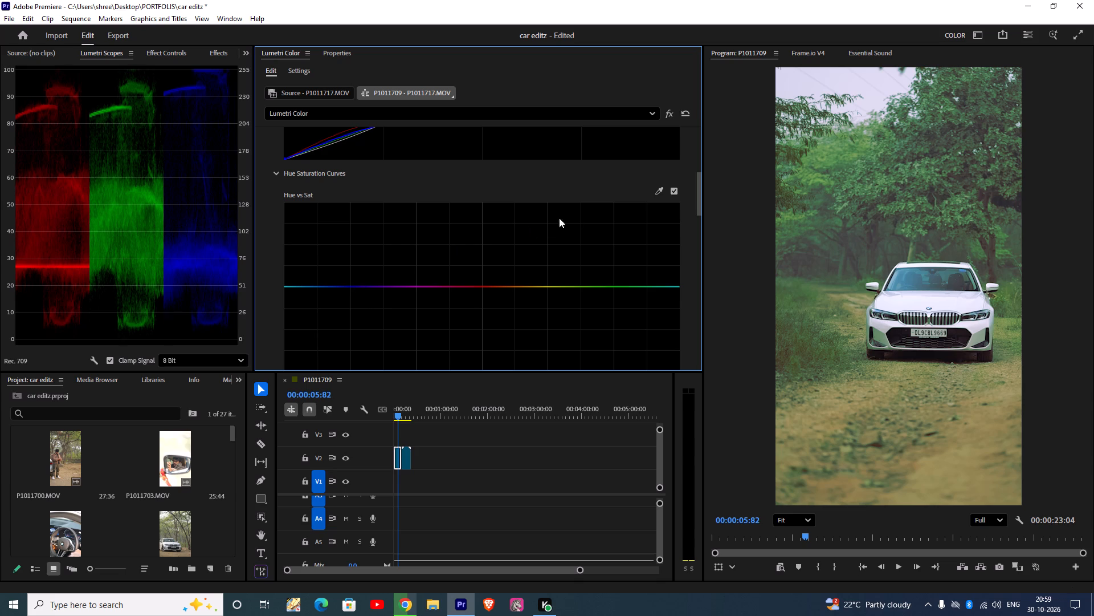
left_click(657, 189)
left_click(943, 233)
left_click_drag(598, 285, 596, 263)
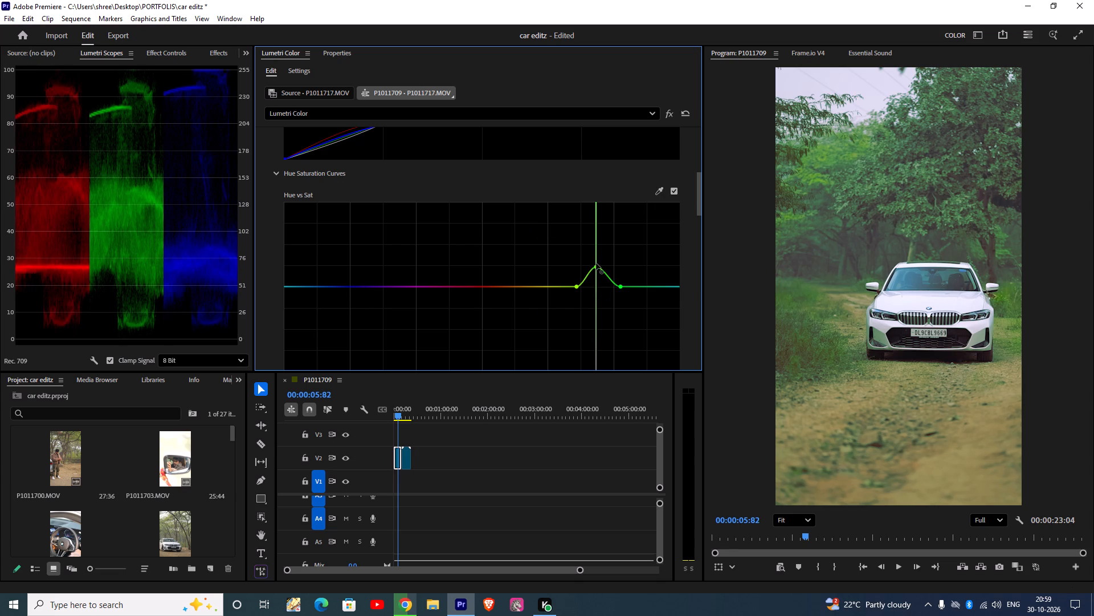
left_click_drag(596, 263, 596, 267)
Turn off the Lumetri Color effect on the P1011717 clip.
scroll(542, 151, "up", 3)
scroll(578, 171, "down", 1)
scroll(578, 171, "up", 1)
left_click(668, 113)
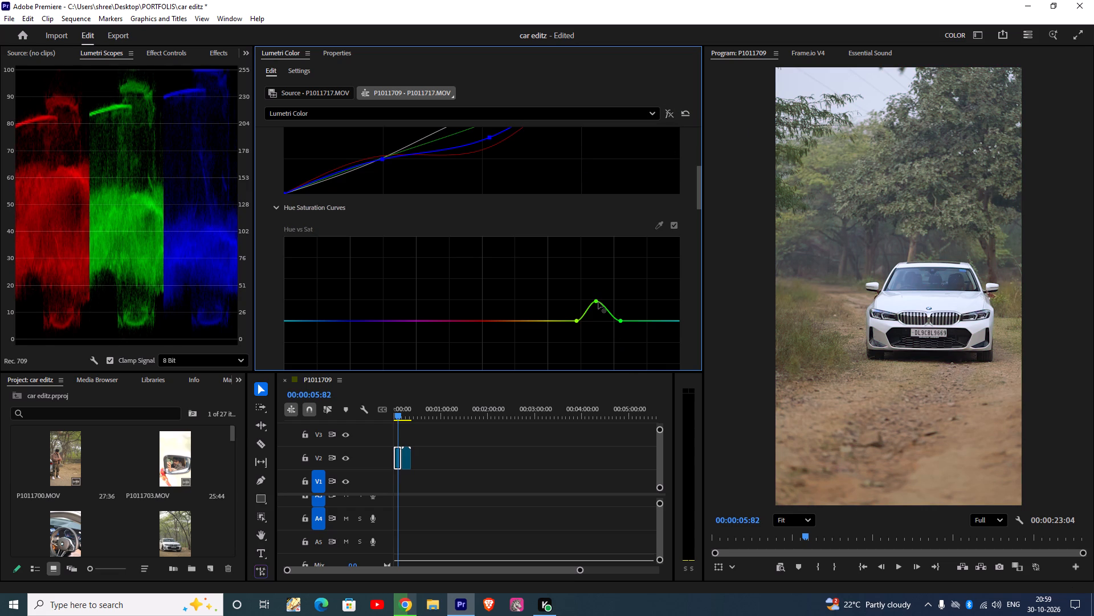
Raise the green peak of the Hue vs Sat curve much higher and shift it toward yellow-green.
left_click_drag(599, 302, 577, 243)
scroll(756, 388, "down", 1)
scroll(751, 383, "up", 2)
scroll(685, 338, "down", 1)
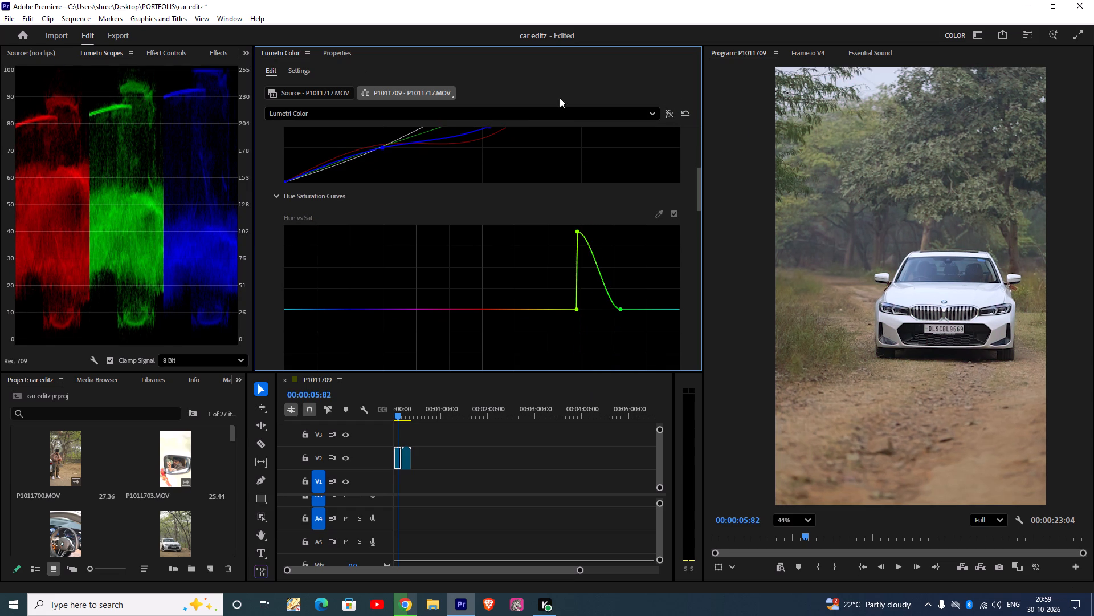
Reset the Lumetri Color effect on the P1011717 clip.
scroll(535, 25, "up", 4)
scroll(565, 140, "up", 5)
left_click(680, 114)
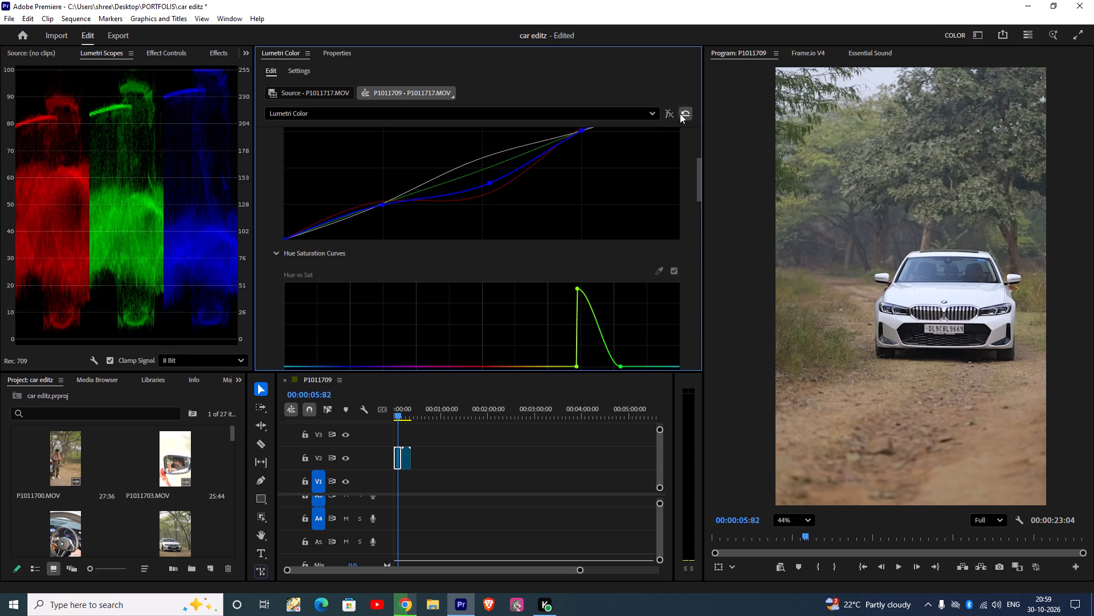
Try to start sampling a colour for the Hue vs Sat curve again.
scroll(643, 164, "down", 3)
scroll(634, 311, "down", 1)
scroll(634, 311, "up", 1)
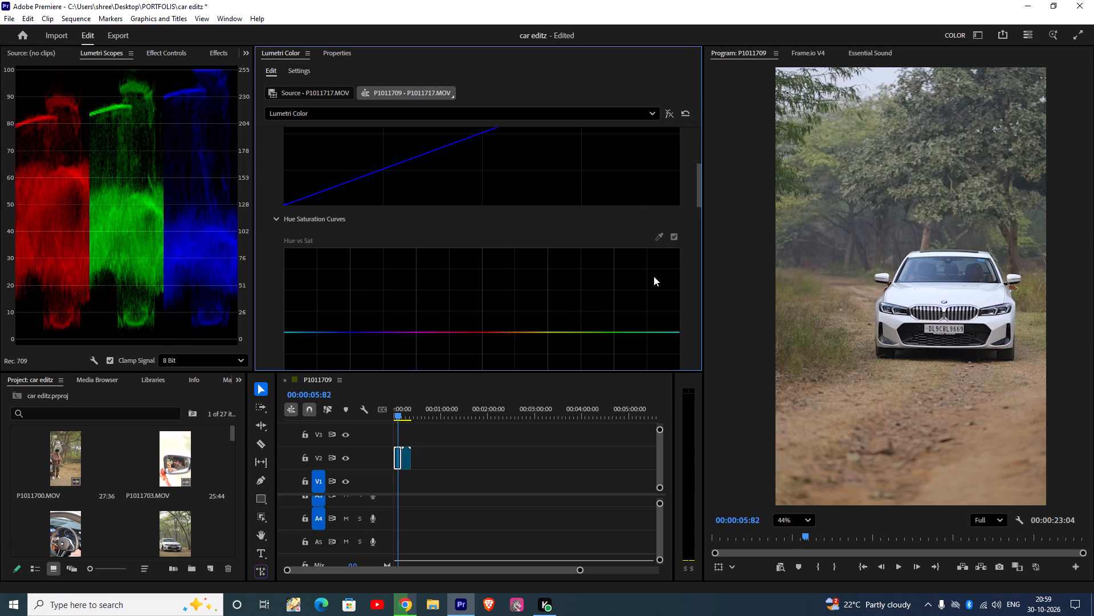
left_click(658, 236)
Add a point near the middle of the blue RGB curve and place it slightly above the diagonal.
scroll(632, 233, "up", 4)
scroll(554, 183, "up", 3)
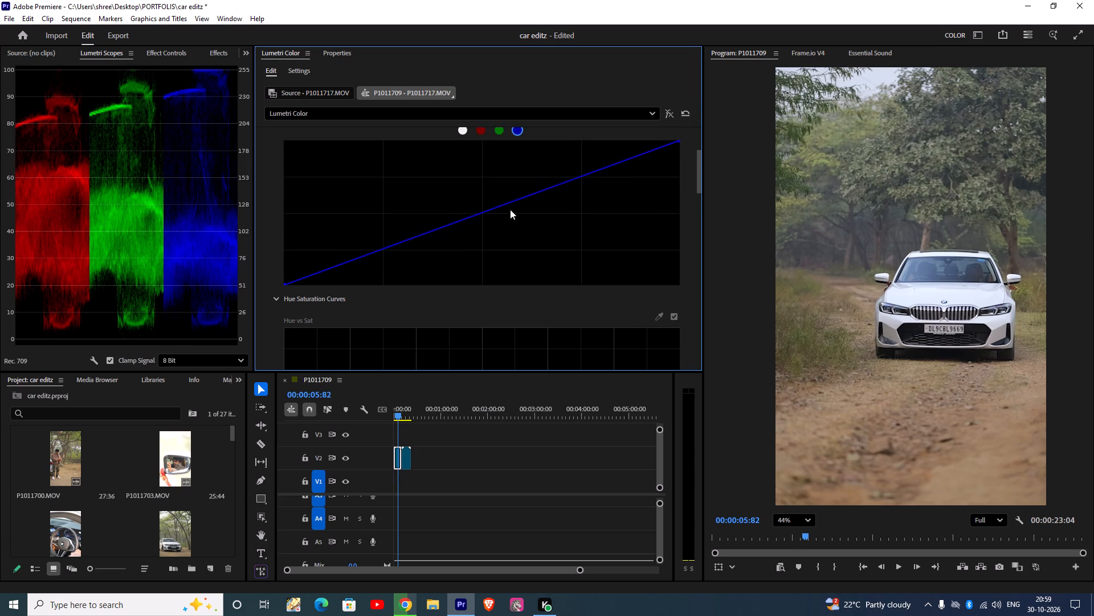
left_click_drag(480, 212, 487, 216)
left_click(481, 210)
scroll(482, 208, "up", 10)
scroll(534, 225, "up", 3)
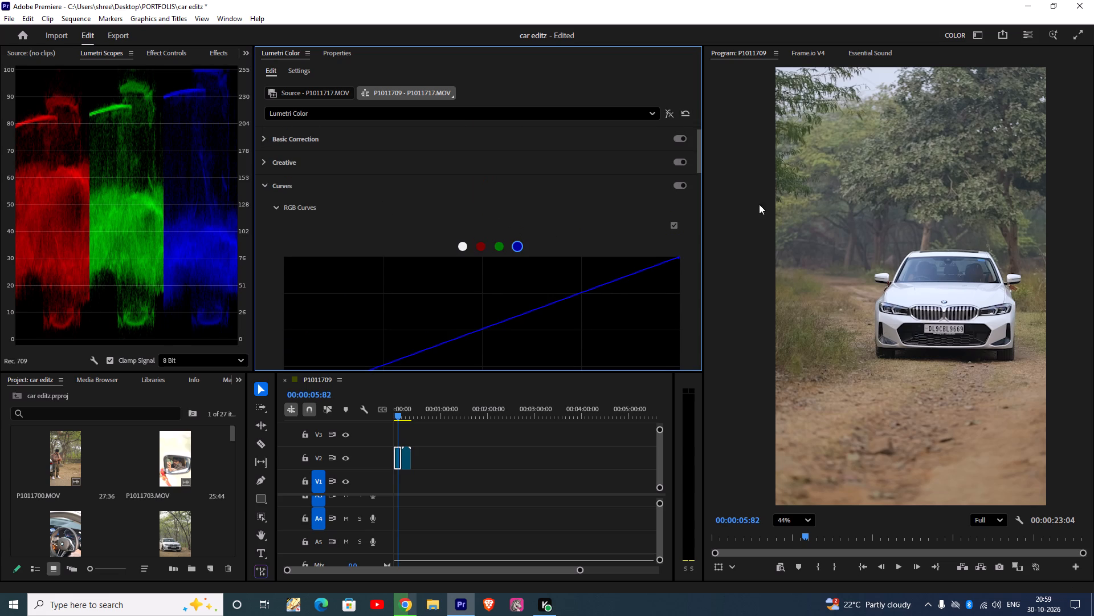
scroll(711, 209, "down", 1)
left_click(941, 335)
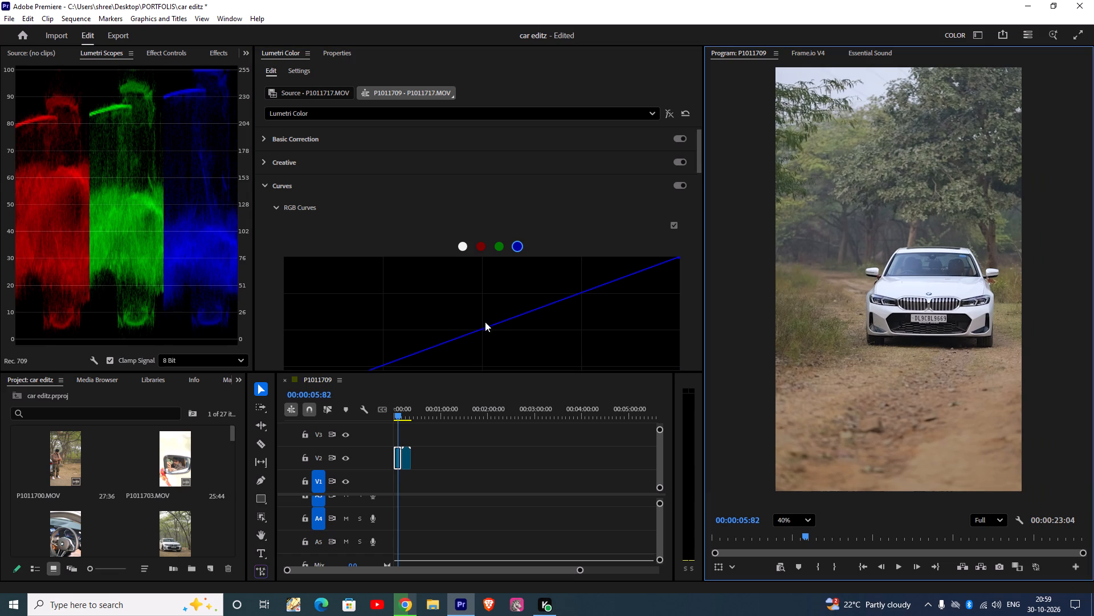
left_click(481, 329)
left_click(479, 331)
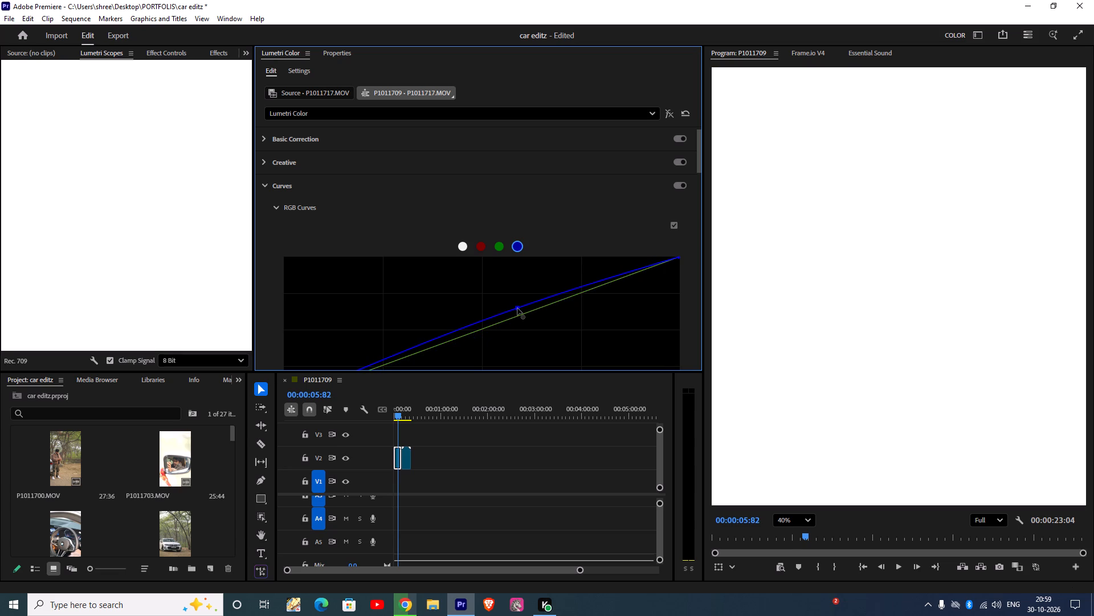
left_click(456, 333)
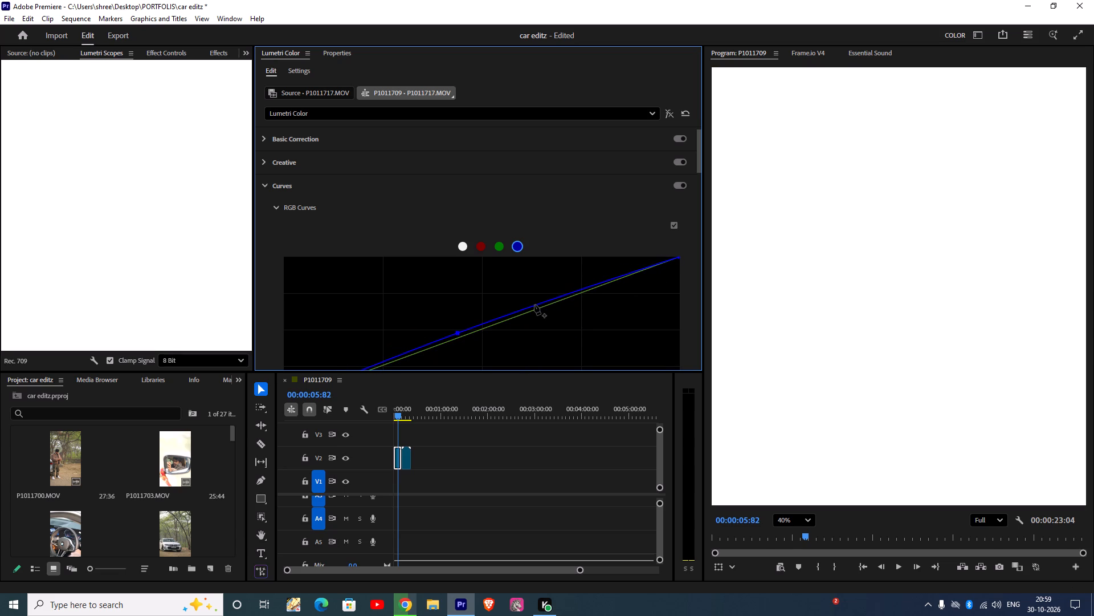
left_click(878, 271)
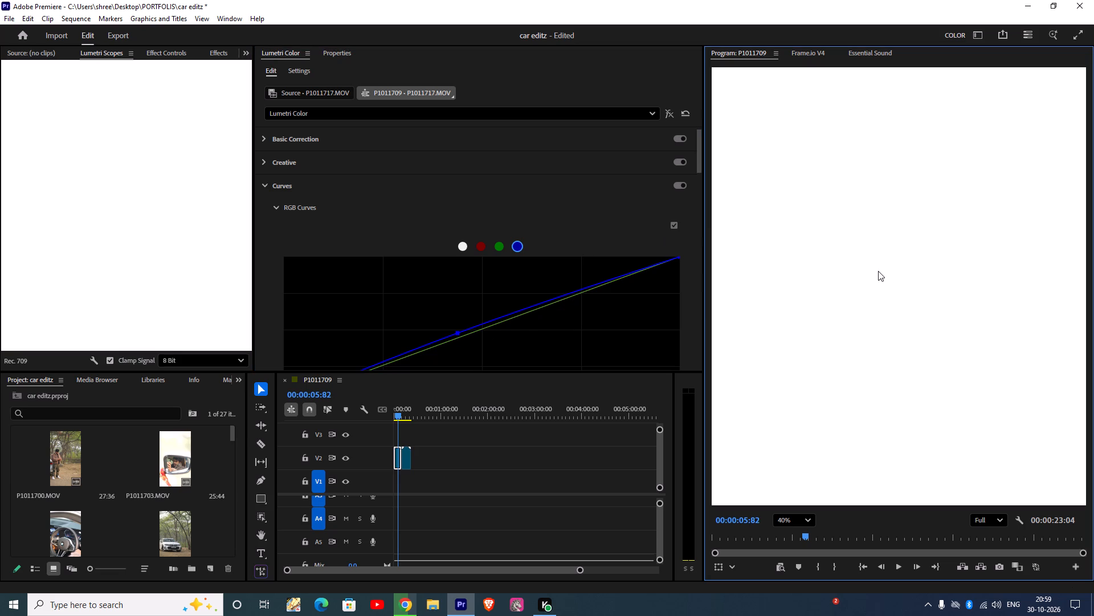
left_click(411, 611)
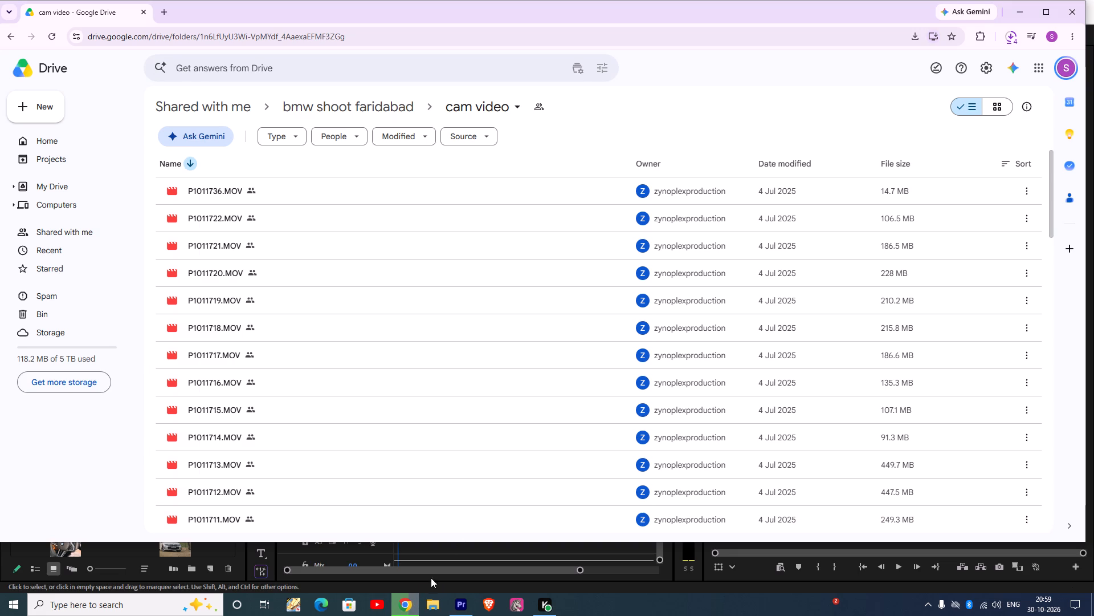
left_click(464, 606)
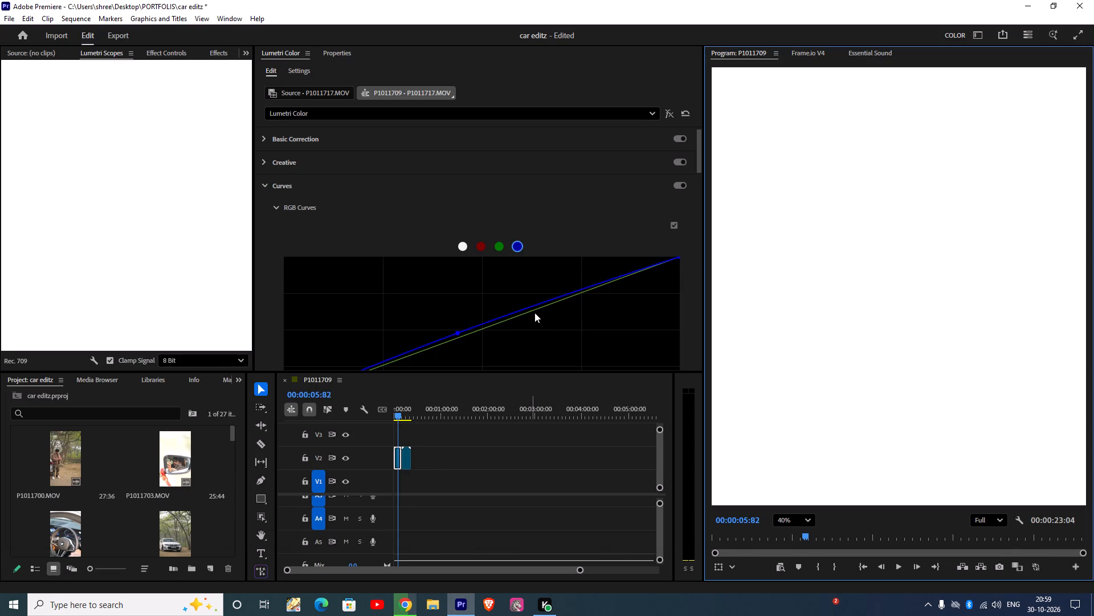
Add a second point in the upper half of the blue RGB curve and raise it further above the diagonal.
left_click(529, 306)
left_click_drag(530, 307, 534, 299)
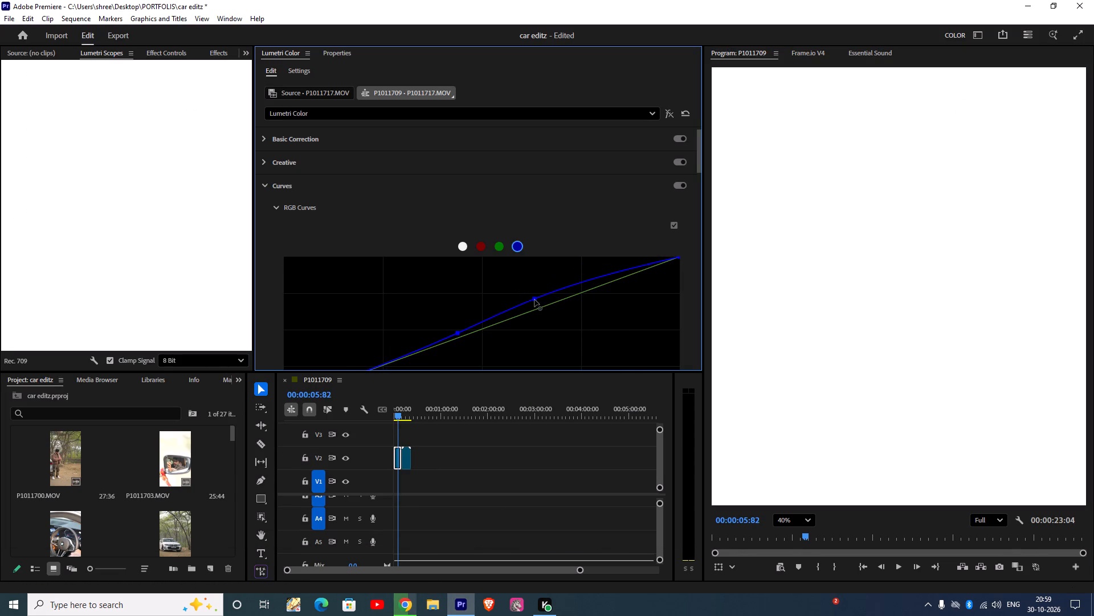
left_click_drag(534, 299, 536, 300)
Deselect the clip and try to refresh the blank Program monitor preview by switching to other views and back.
left_click(481, 434)
double_click(471, 461)
left_click(732, 269)
left_click_drag(761, 241, 761, 239)
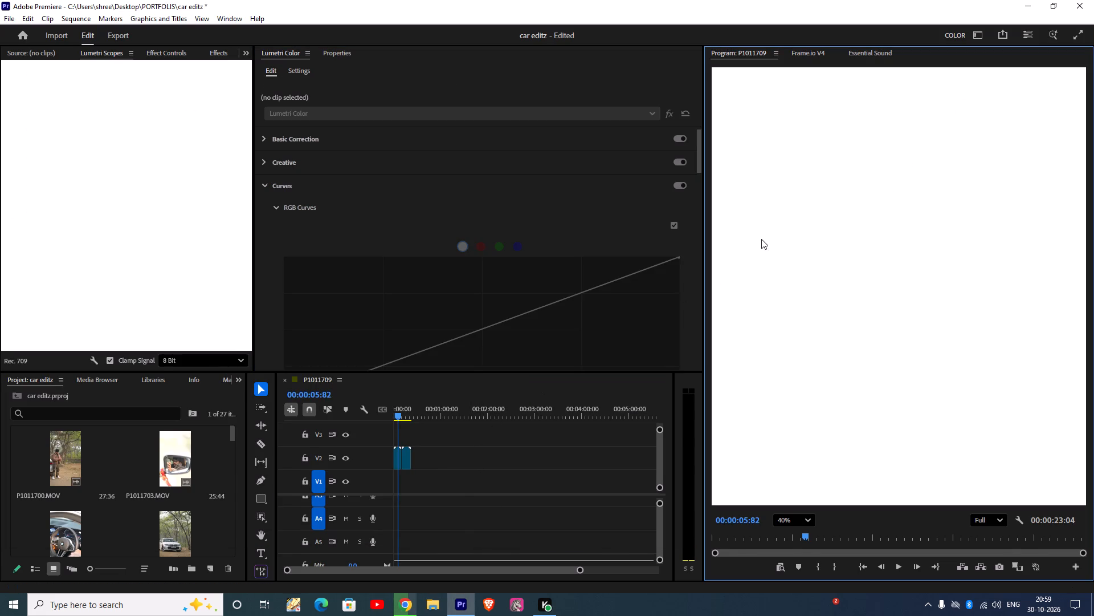
left_click_drag(761, 239, 764, 233)
left_click(813, 56)
left_click(864, 50)
left_click(754, 53)
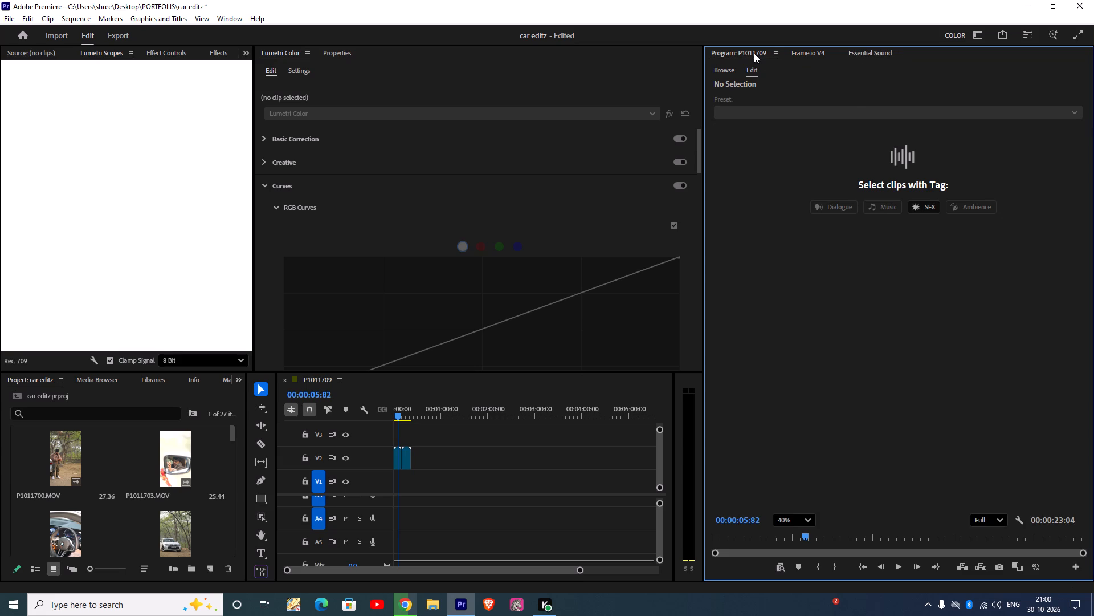
left_click(164, 46)
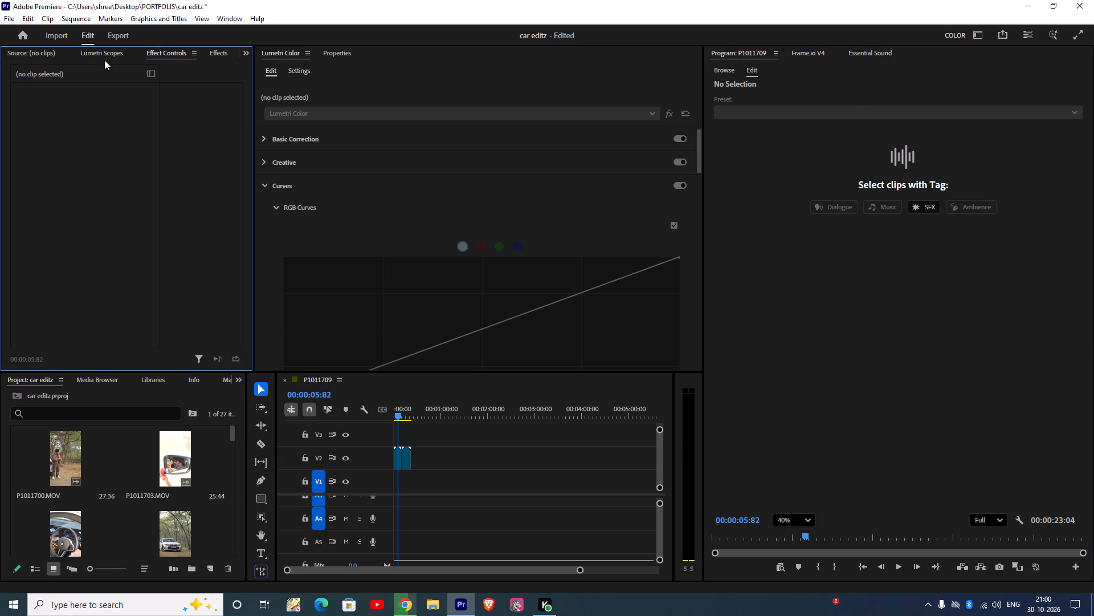
left_click(105, 54)
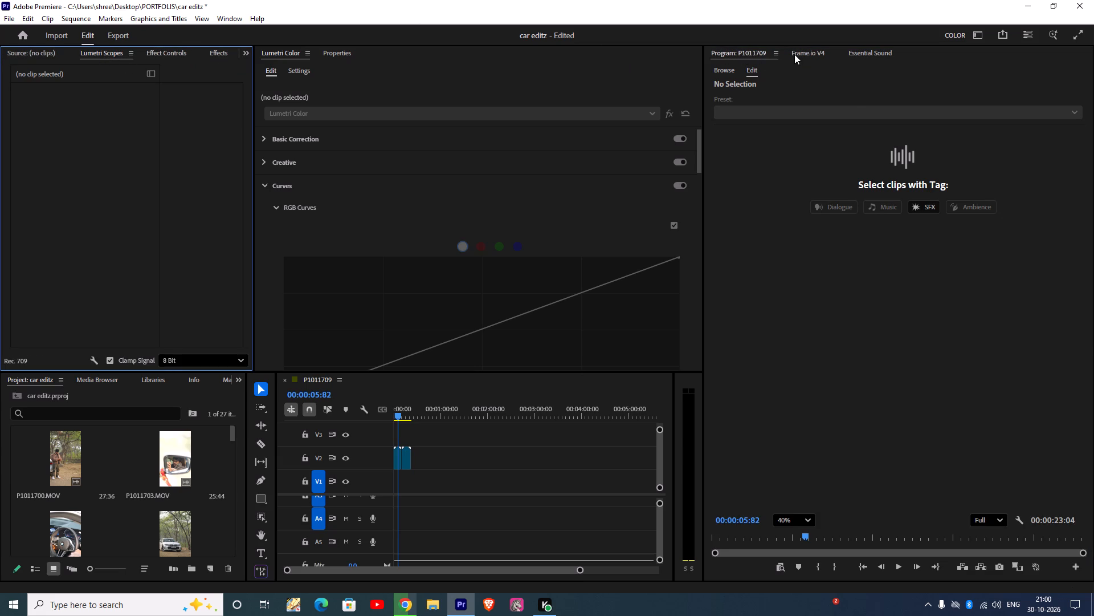
left_click(814, 53)
left_click(749, 54)
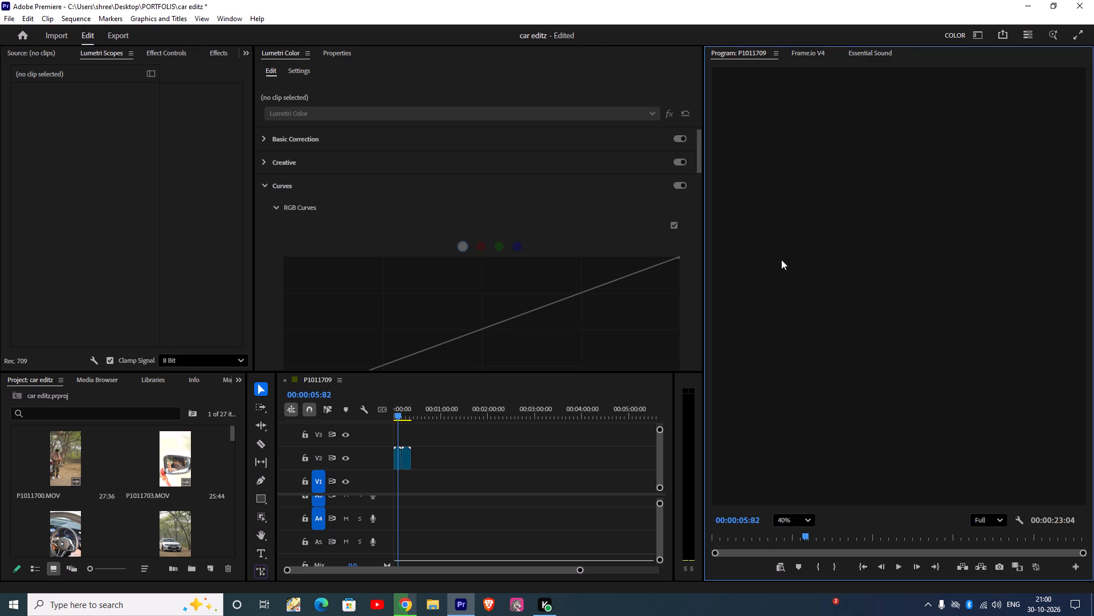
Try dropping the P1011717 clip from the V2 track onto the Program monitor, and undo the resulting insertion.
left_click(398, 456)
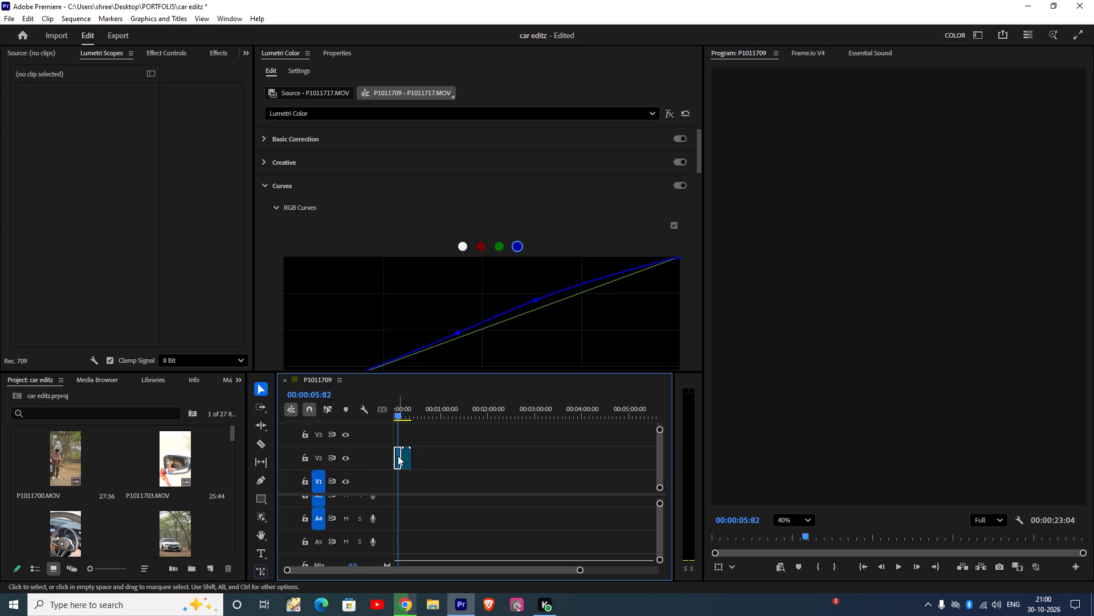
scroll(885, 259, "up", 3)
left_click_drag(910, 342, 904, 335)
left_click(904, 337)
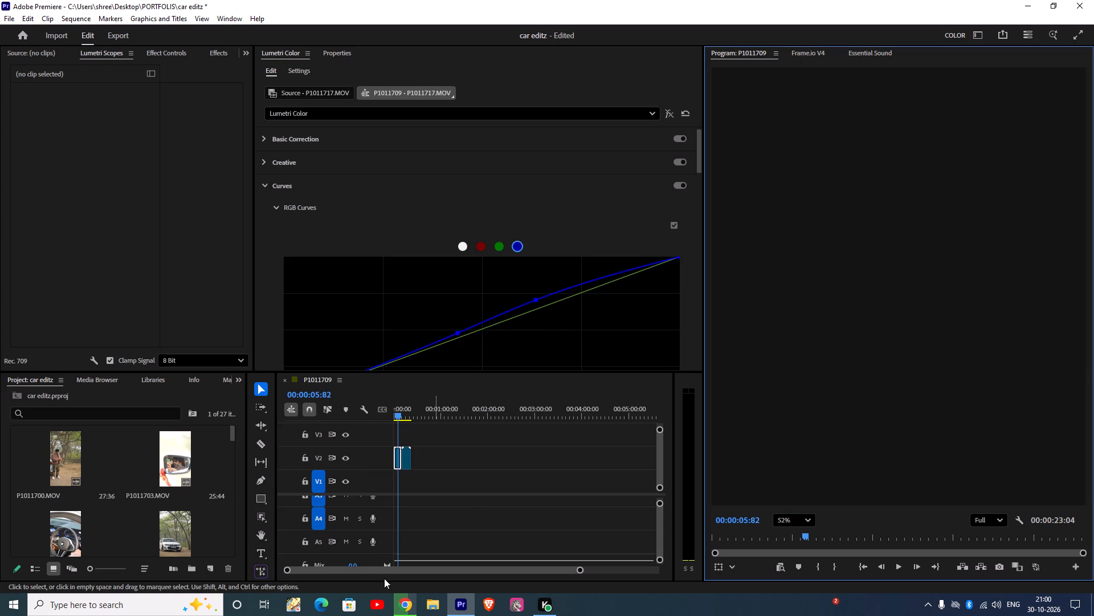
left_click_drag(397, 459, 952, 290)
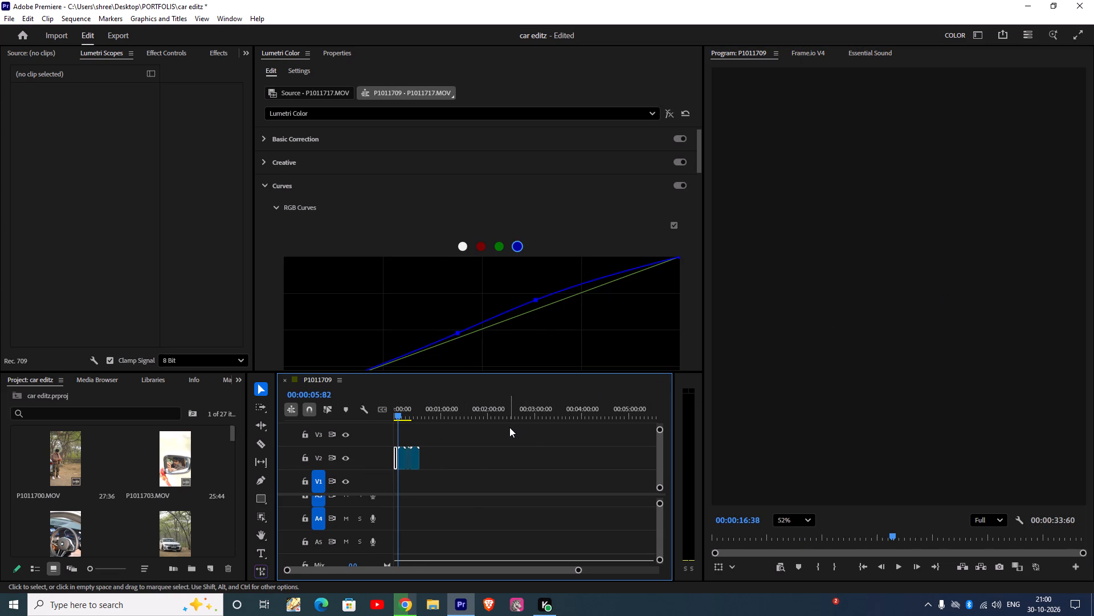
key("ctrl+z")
Undo the last raise of the upper point on the blue RGB curve.
key("ctrl+z")
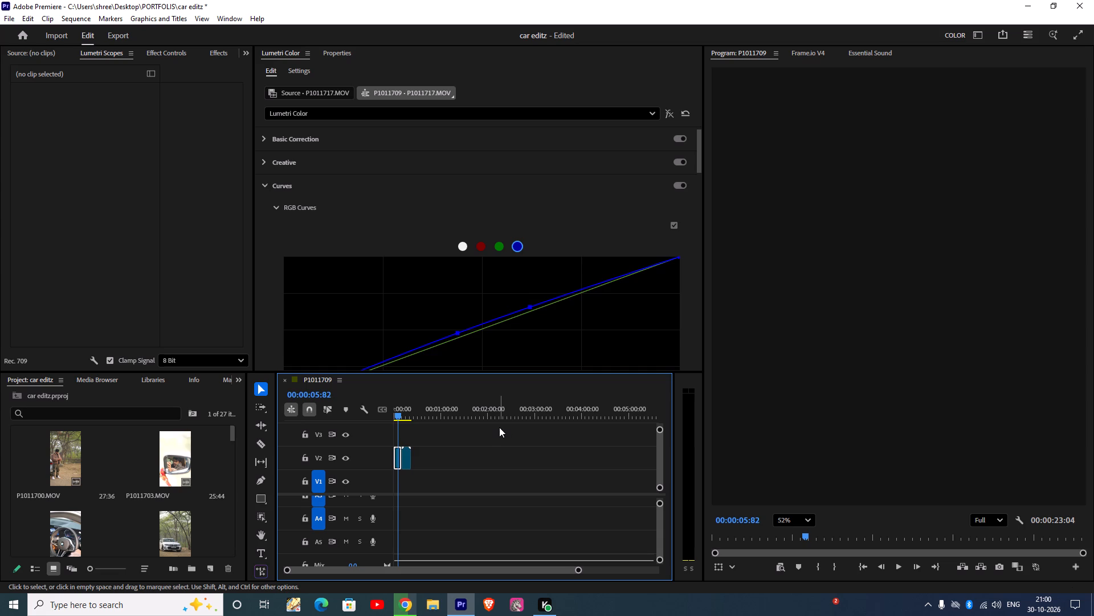
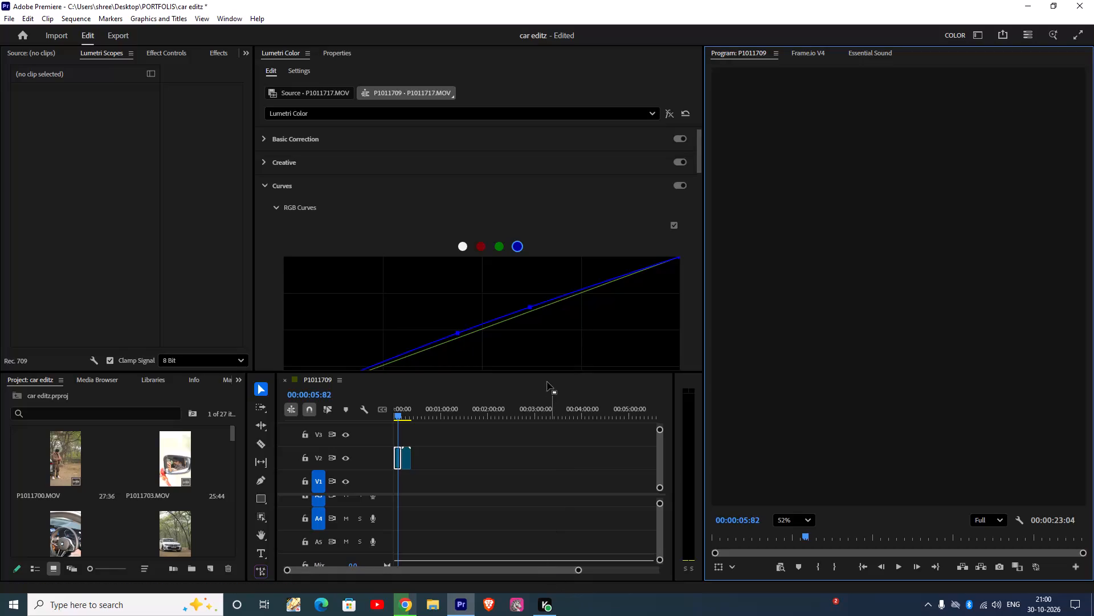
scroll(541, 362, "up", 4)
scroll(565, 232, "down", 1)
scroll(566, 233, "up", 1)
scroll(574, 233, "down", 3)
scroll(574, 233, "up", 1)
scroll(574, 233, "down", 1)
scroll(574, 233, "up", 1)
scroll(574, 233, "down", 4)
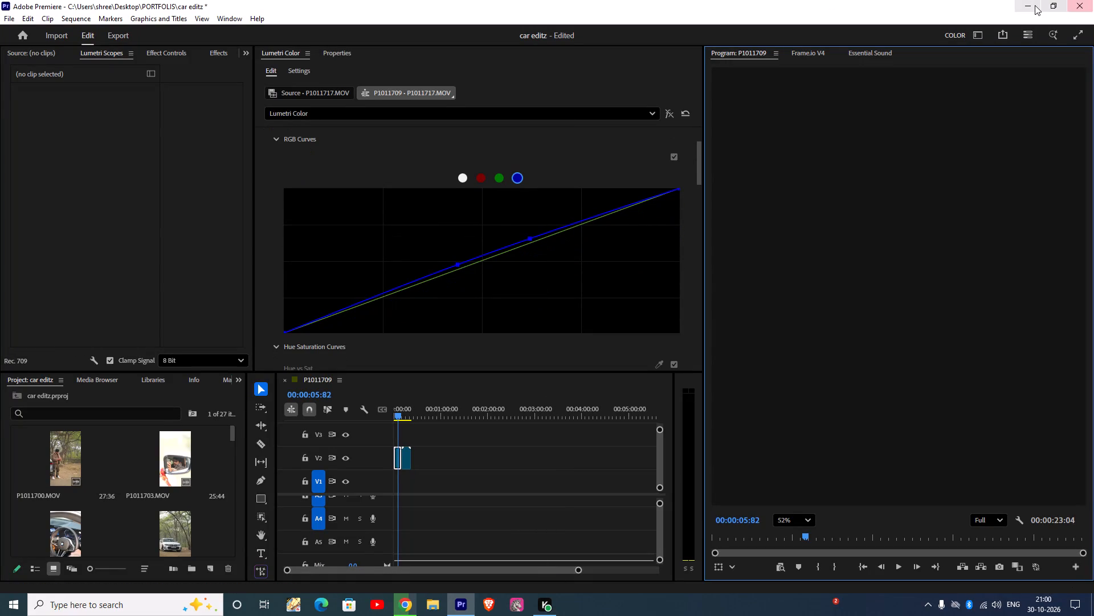